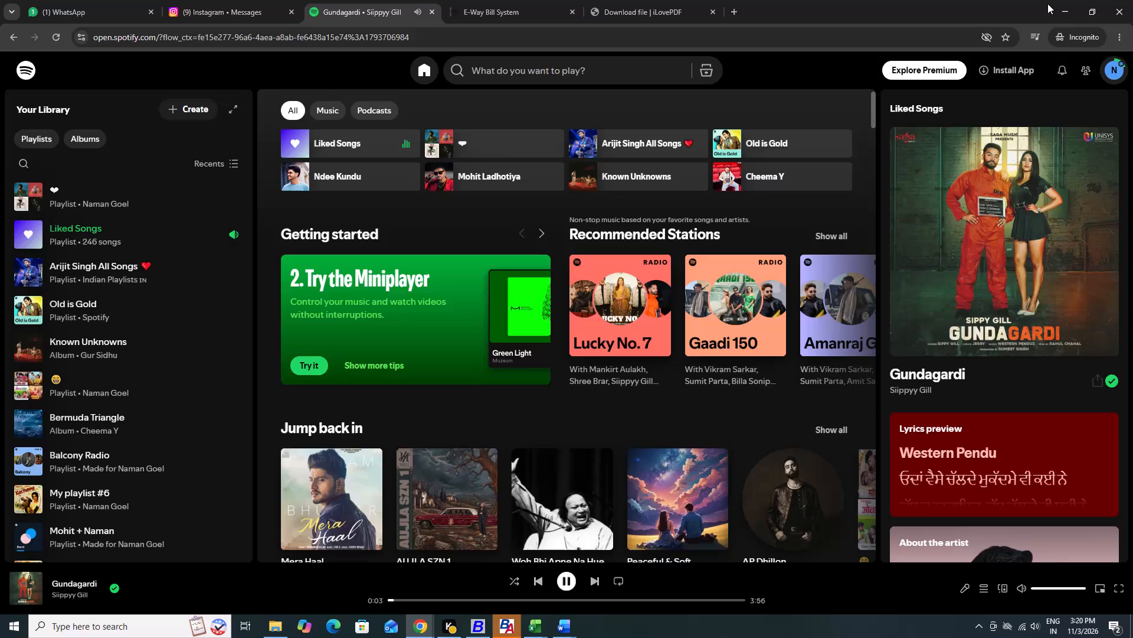
# Switch to the DATE1 document in Word and review the Q EVENTS estimate table and its date.
pyautogui.click(1063, 5)
pyautogui.scroll(5, 643, 347)
pyautogui.scroll(-4, 643, 347)
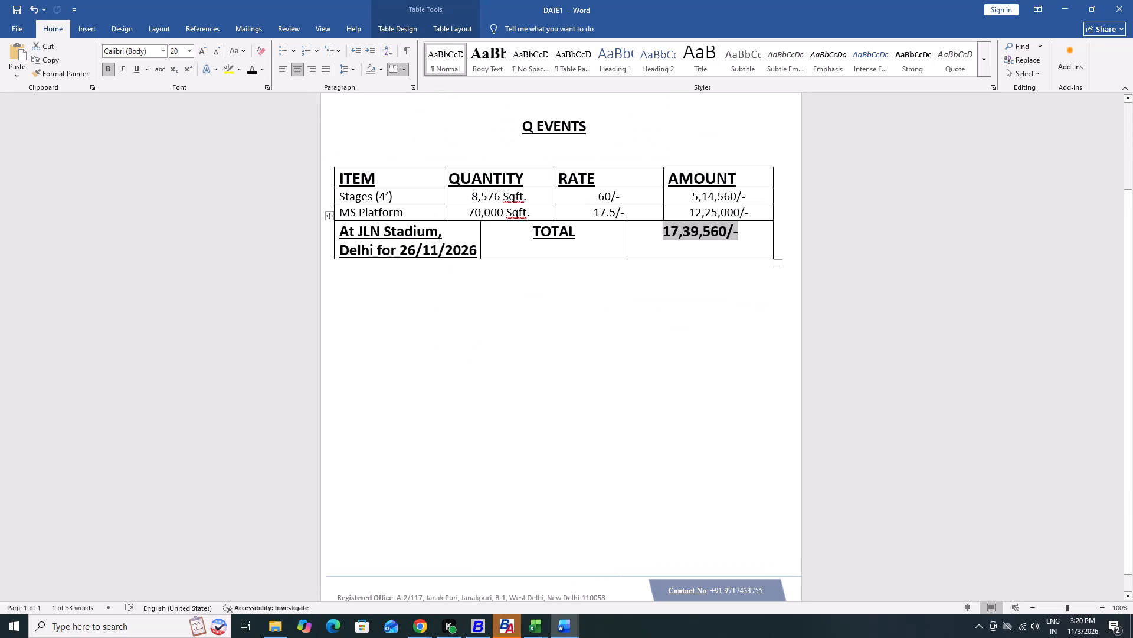
pyautogui.hotkey('alt', 'Tab')
pyautogui.hotkey('alt', 'Tab')
pyautogui.hotkey('alt', 'shift', 'Tab')
pyautogui.hotkey('alt', 'shift', 'Tab')
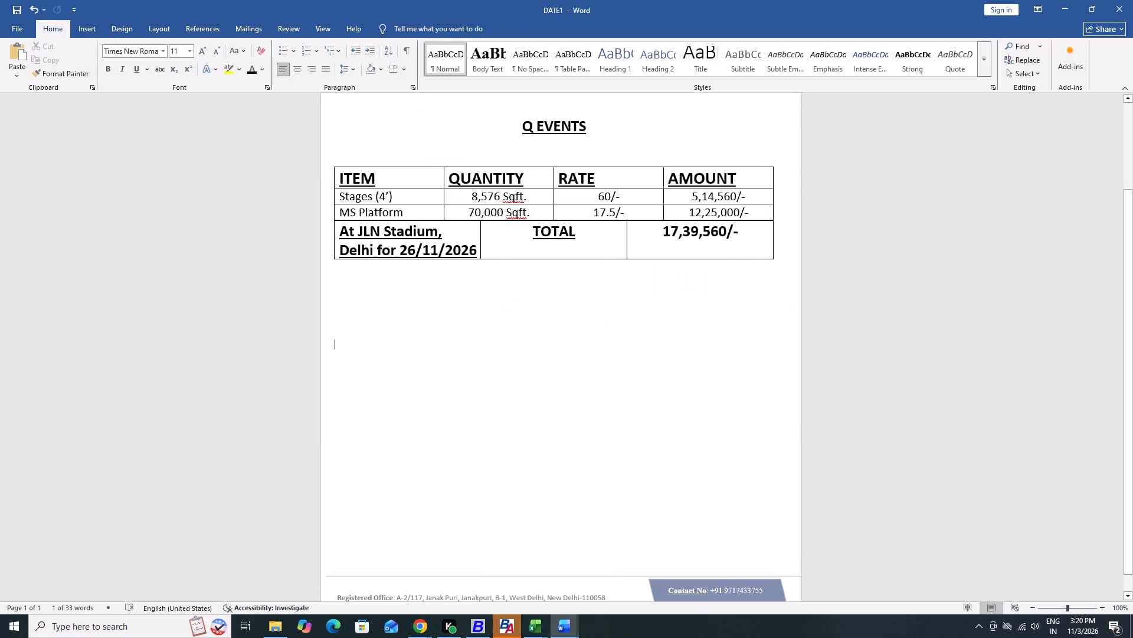
pyautogui.scroll(5, 643, 347)
pyautogui.scroll(-1, 643, 347)
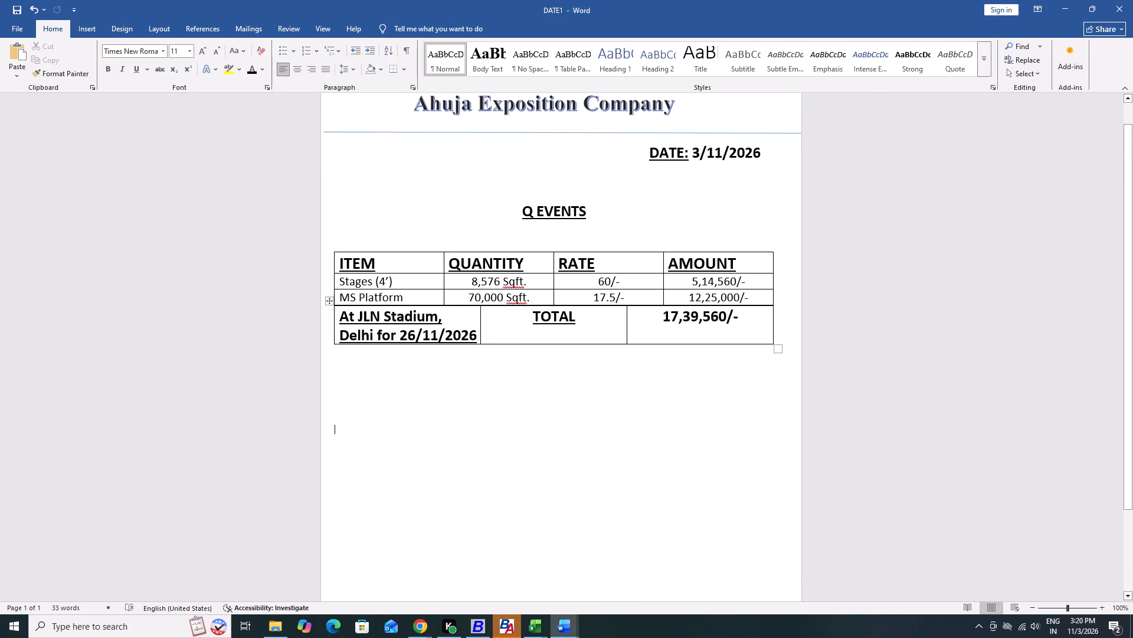
# Print the whole estimate with Microsoft Print to PDF and save it to the Desktop as "Estimate for 26-11-2026.pdf".
pyautogui.hotkey('ctrl', 'p')
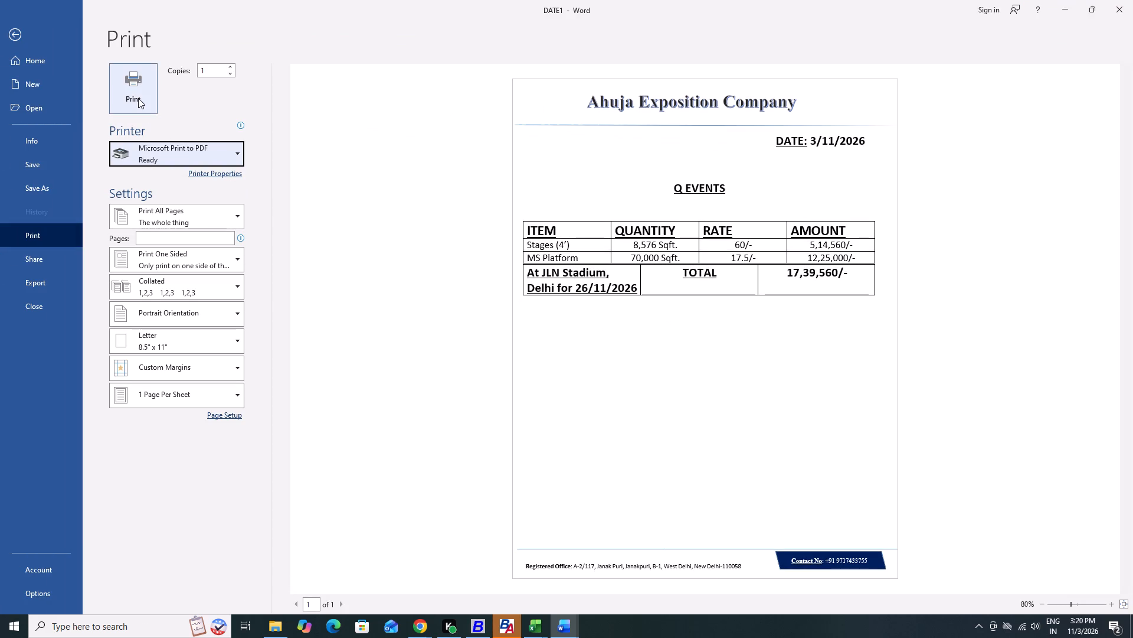
pyautogui.click(138, 98)
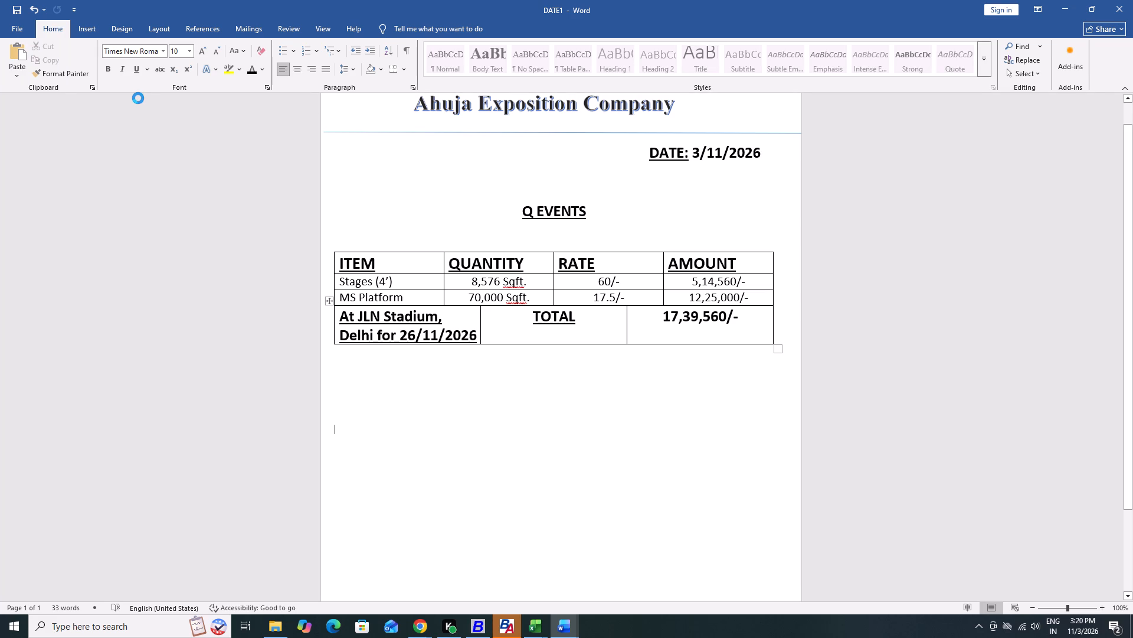
pyautogui.write('eS')
pyautogui.press('BackSpace')
pyautogui.press('BackSpace')
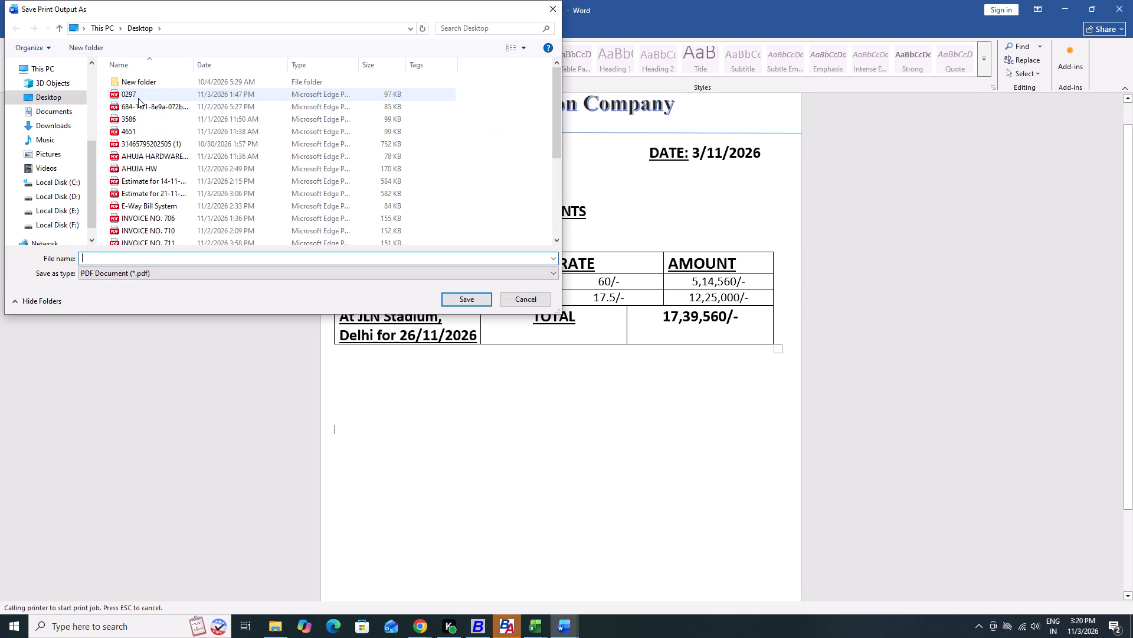
pyautogui.write('ESTIMATE')
pyautogui.press('space')
pyautogui.press('Down')
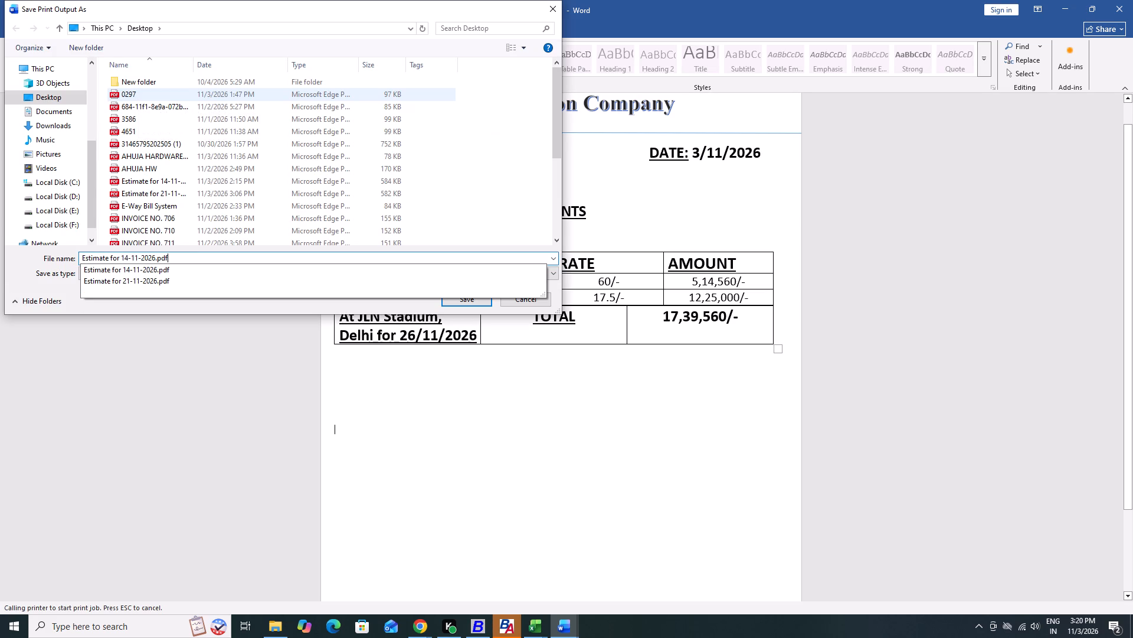
pyautogui.press('Down')
pyautogui.press('Left')
pyautogui.press('Left')
pyautogui.press('Left')
pyautogui.press('Left')
pyautogui.press('Left')
pyautogui.press('Left')
pyautogui.press('Left')
pyautogui.press('Left')
pyautogui.press('Left')
pyautogui.press('Left')
pyautogui.press('Left')
pyautogui.press('Left')
pyautogui.press('Left')
pyautogui.press('Left')
pyautogui.press('Left')
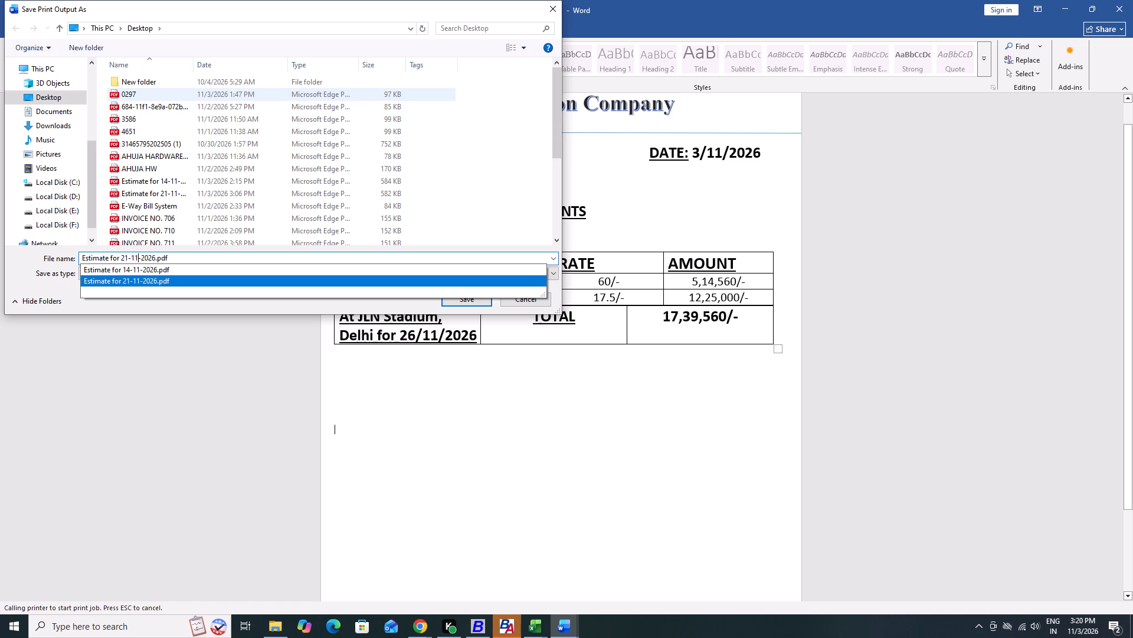
pyautogui.press('Right')
pyautogui.press('Right')
pyautogui.press('Right')
pyautogui.press('Right')
pyautogui.press('Left')
pyautogui.press('Left')
pyautogui.press('Right')
pyautogui.press('BackSpace')
pyautogui.press('6')
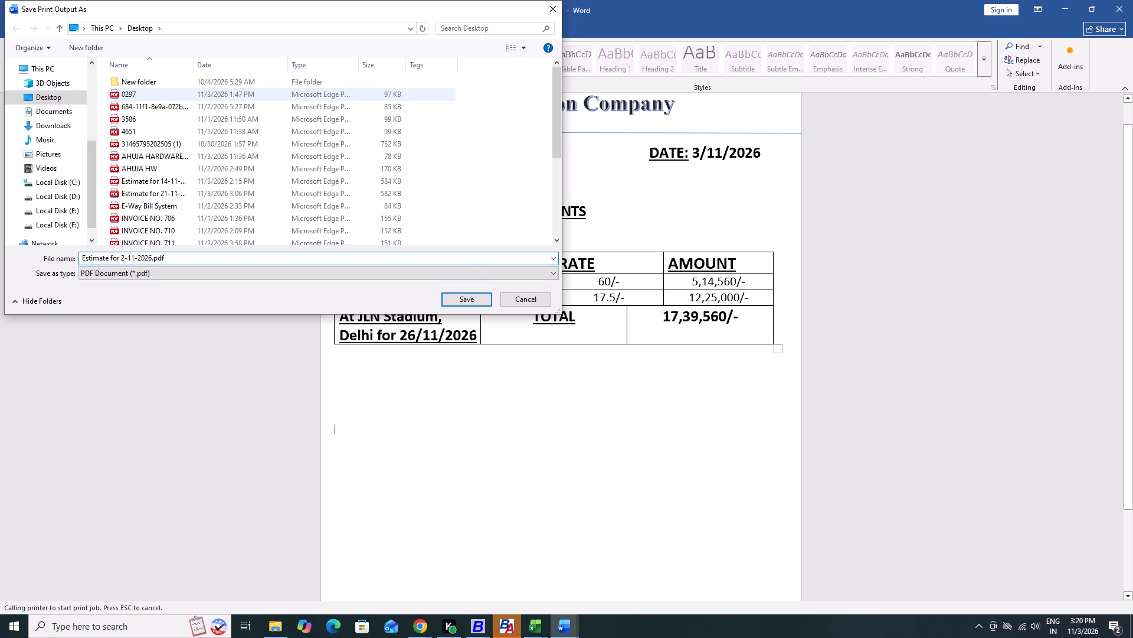
pyautogui.press('Return')
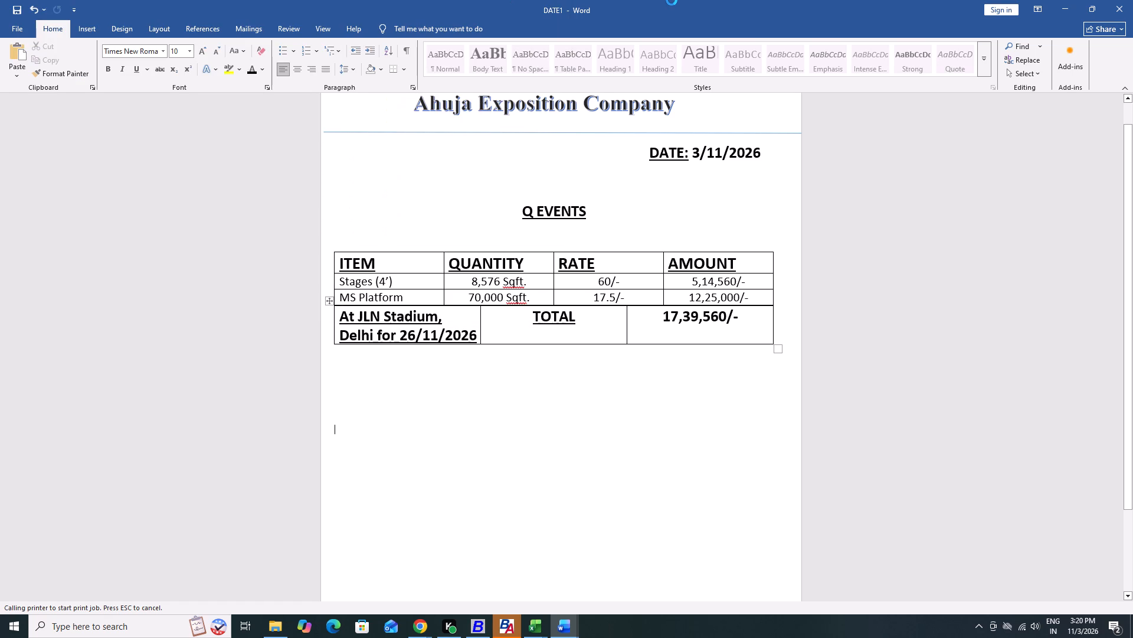
# Close the DATE1 document and the Q EVENTS ESTIMATE 7.9.26 document, saving the changes to the latter.
pyautogui.click(1120, 6)
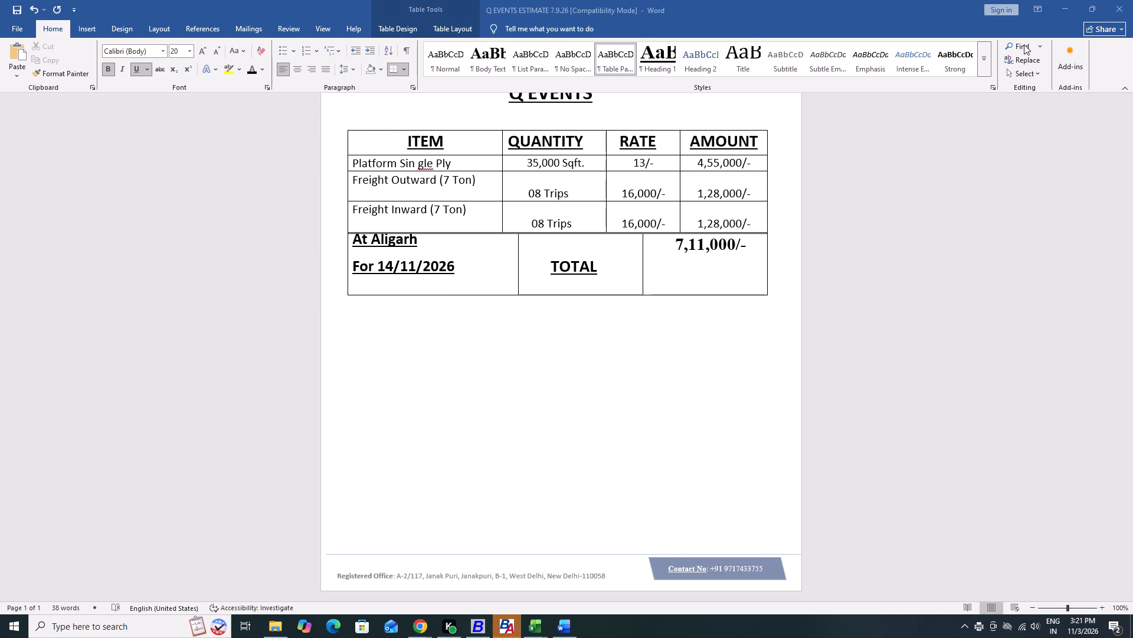
pyautogui.click(1132, 0)
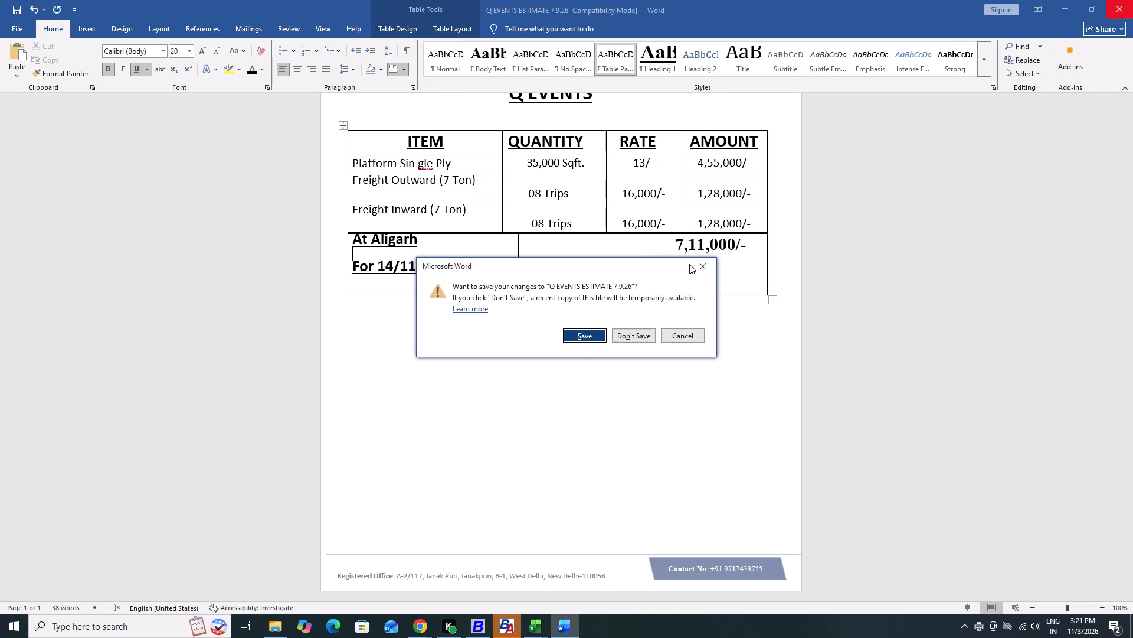
pyautogui.click(587, 333)
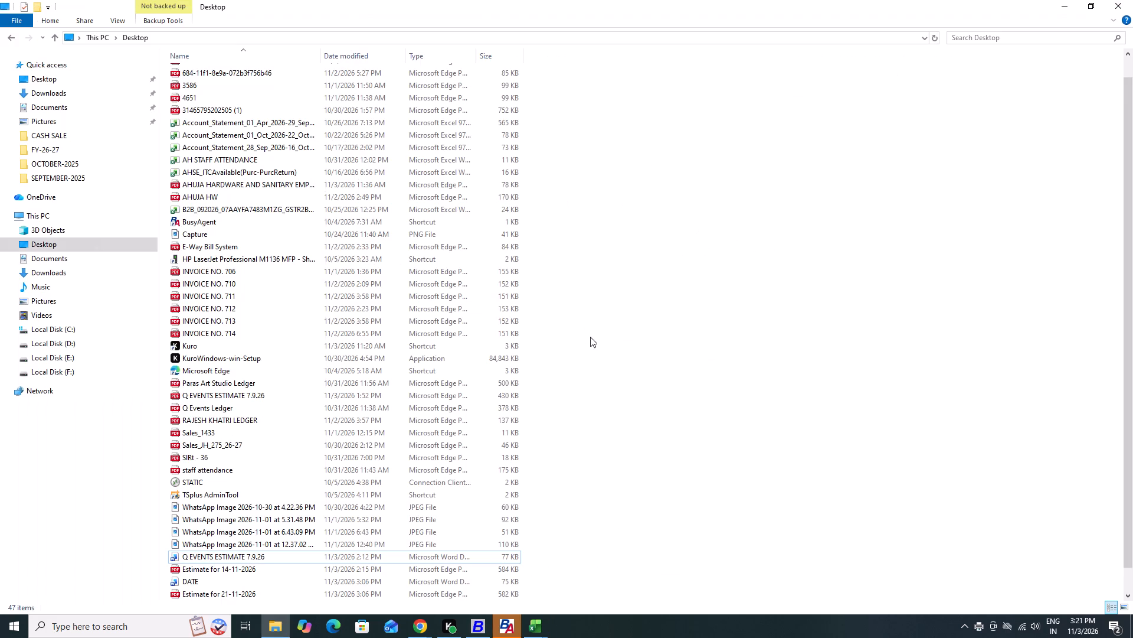
# Open the AHUJA EXPO. LEDGER 26-27 workbook from the FY-26-27 folder under AHUJA EXPOSITION SALE in the Desktop's New folder.
pyautogui.click(744, 313)
pyautogui.scroll(8, 551, 305)
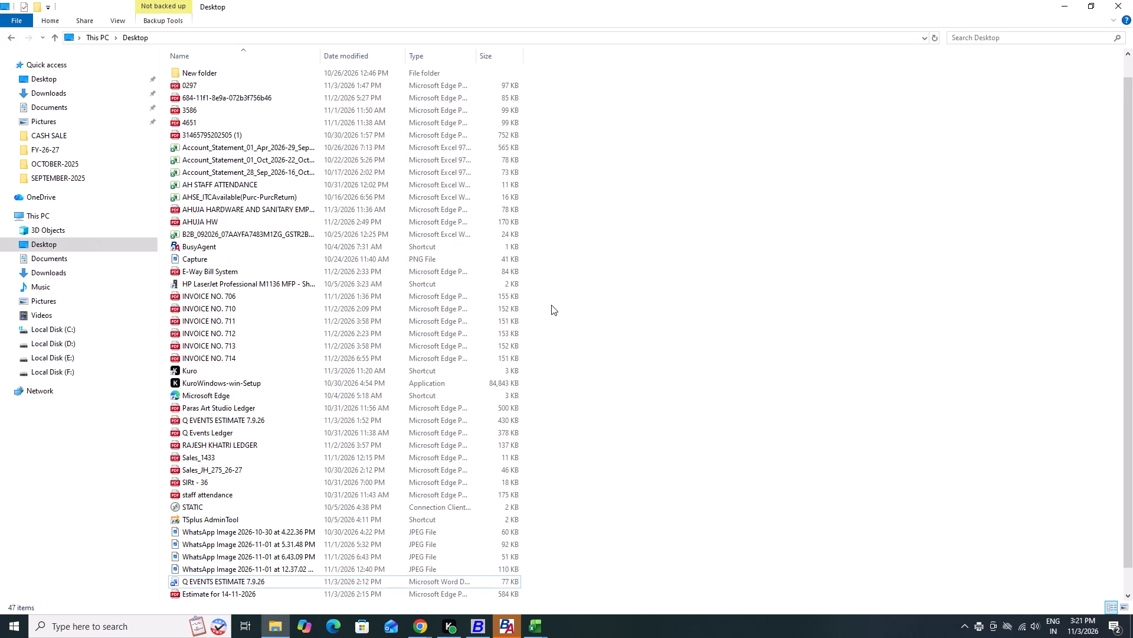
pyautogui.scroll(1, 551, 305)
pyautogui.doubleClick(202, 73)
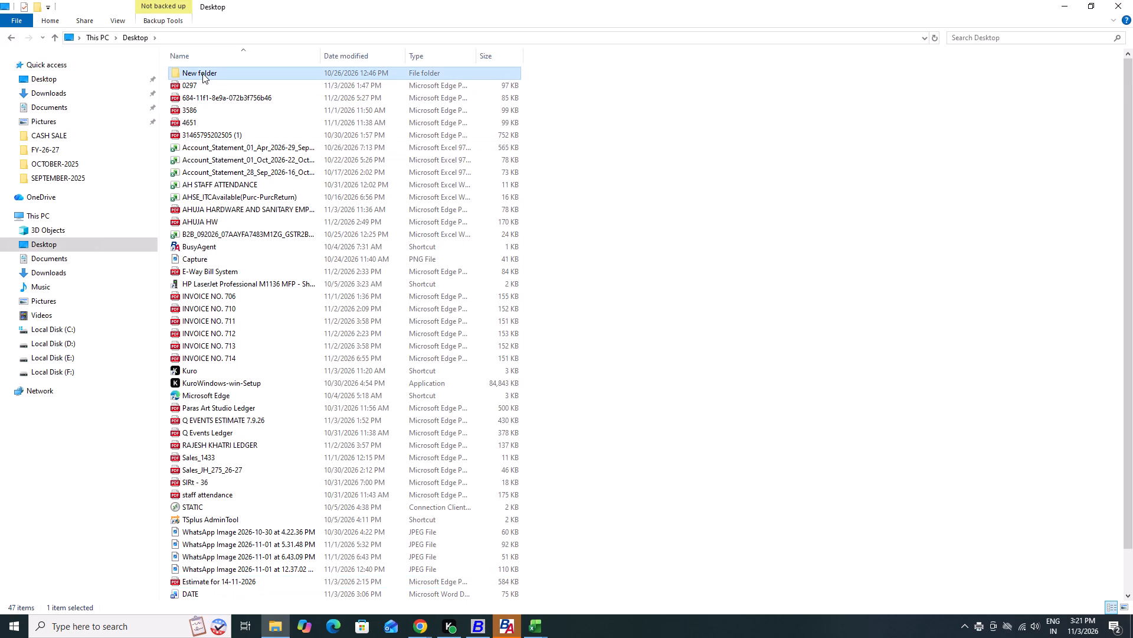
pyautogui.doubleClick(204, 73)
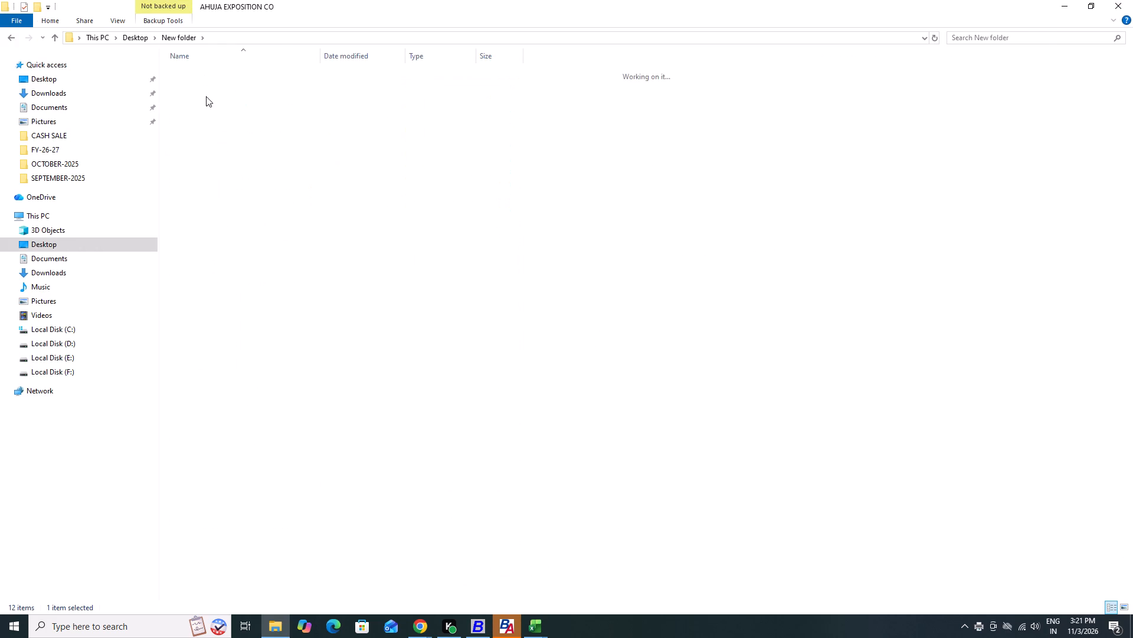
pyautogui.doubleClick(211, 114)
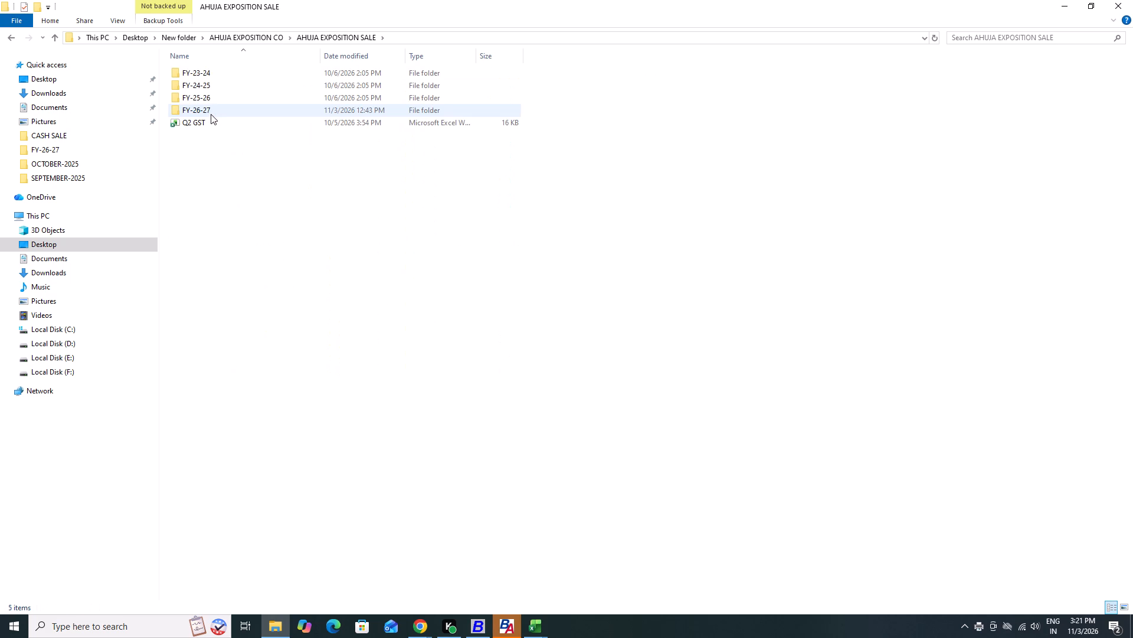
pyautogui.doubleClick(211, 114)
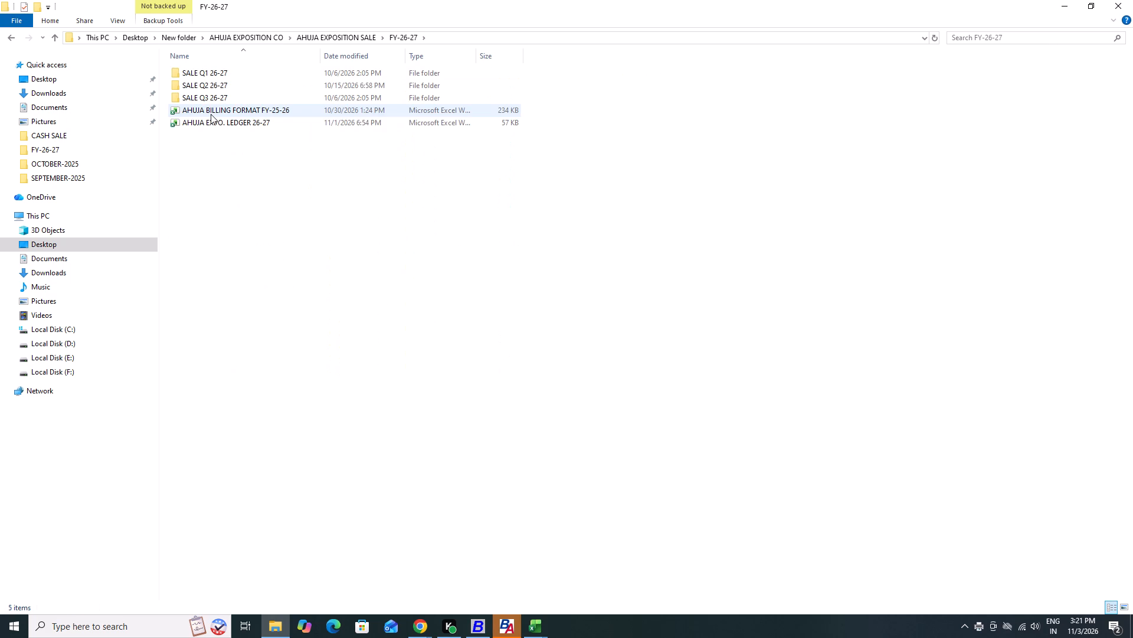
pyautogui.doubleClick(211, 119)
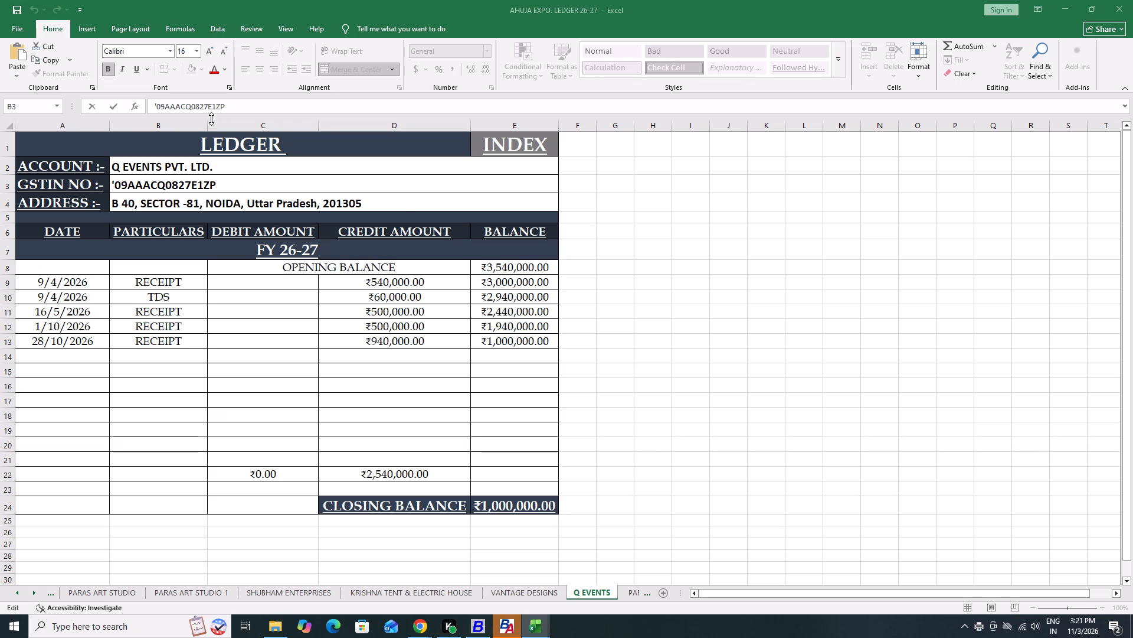
# Go to the CASH SALE folder under AHUJA EXPOSITION CO and bring up the SUNDRY DEBTORS, SALE workbook in Excel.
pyautogui.click(279, 629)
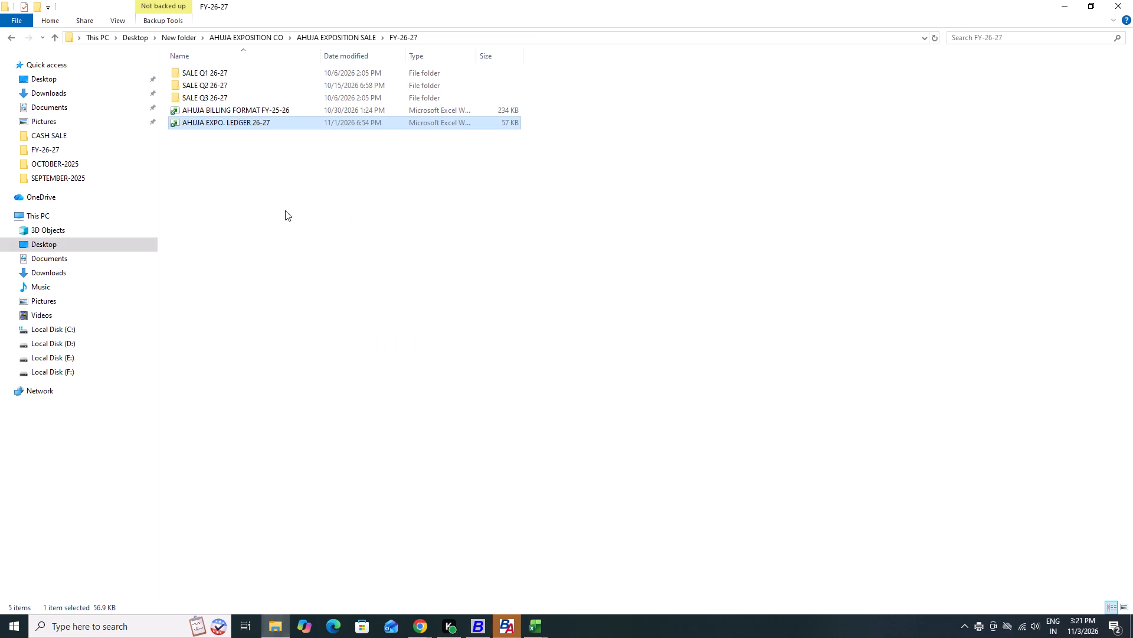
pyautogui.click(315, 32)
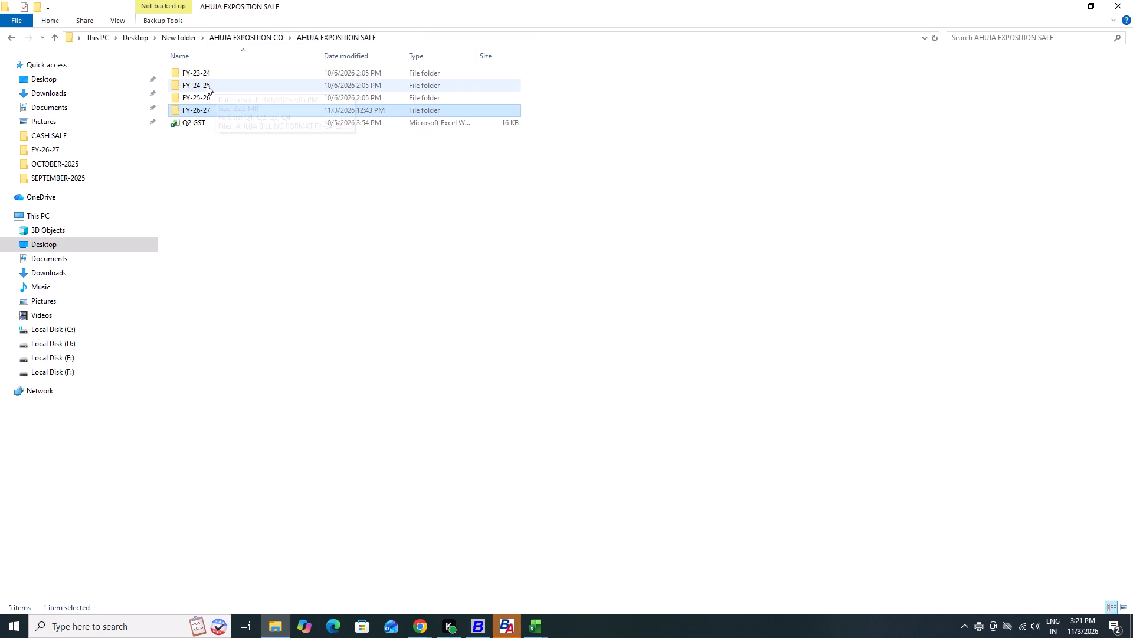
pyautogui.click(268, 36)
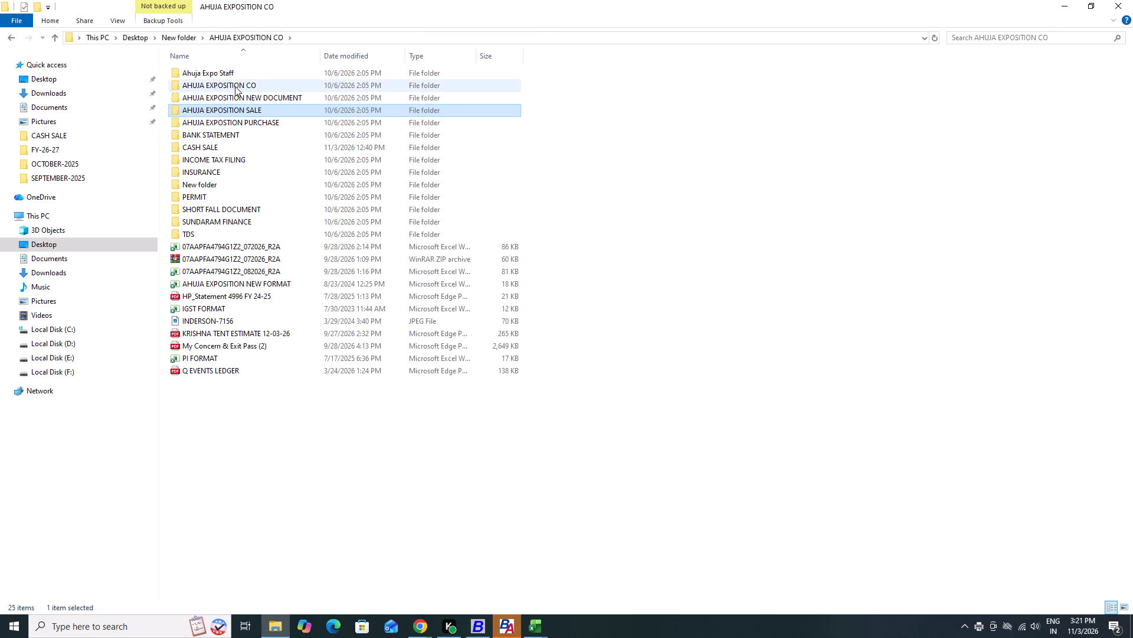
pyautogui.click(236, 84)
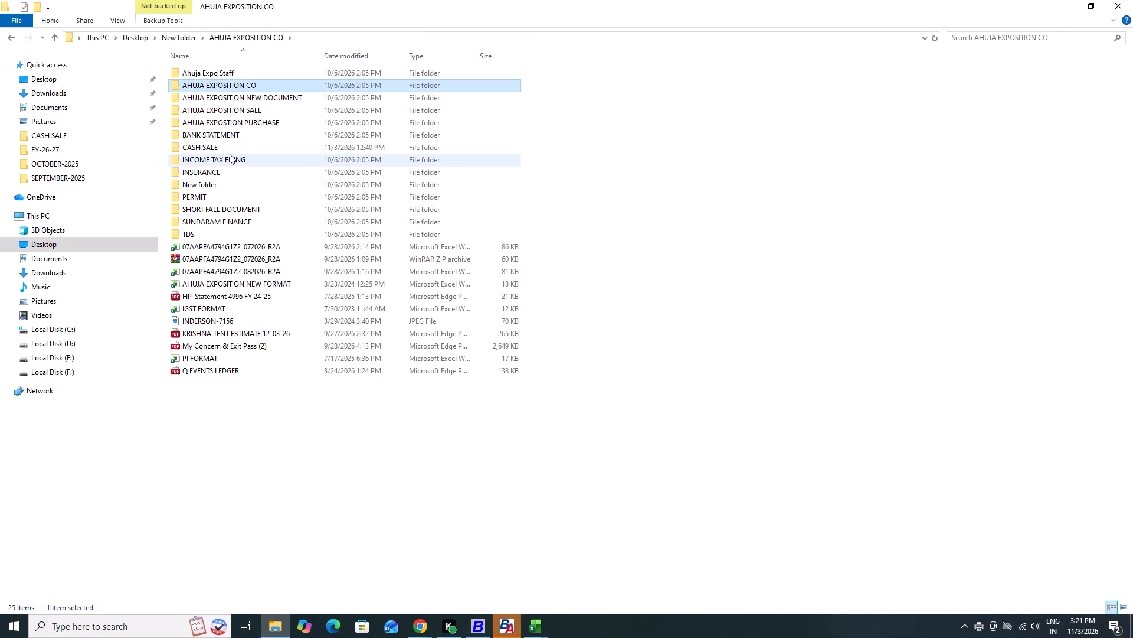
pyautogui.doubleClick(227, 146)
pyautogui.doubleClick(211, 77)
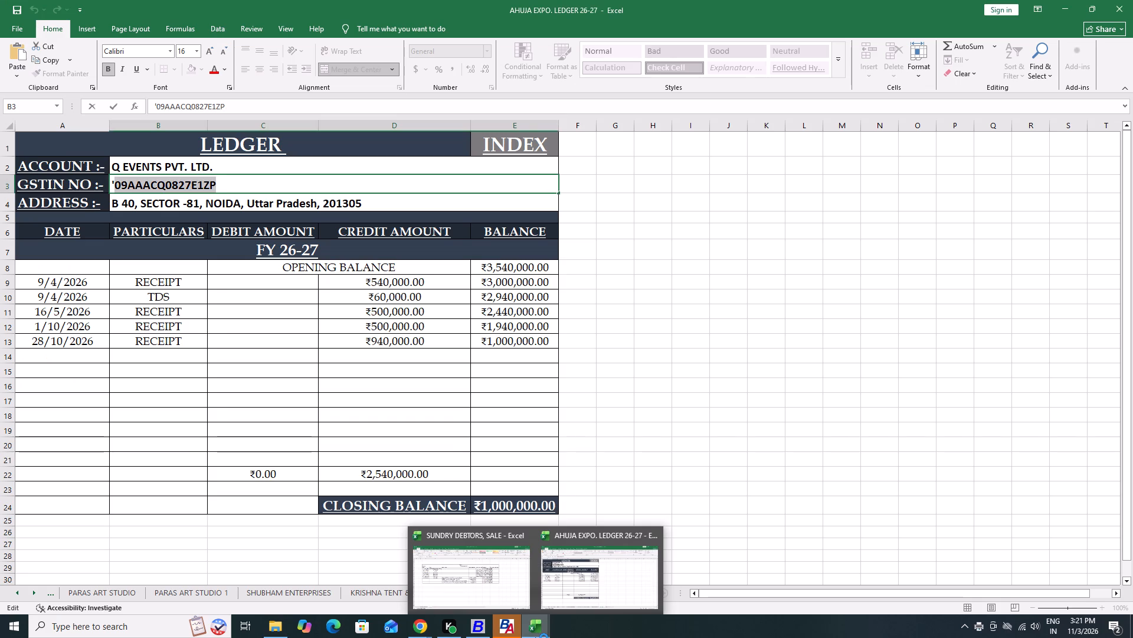
pyautogui.click(486, 562)
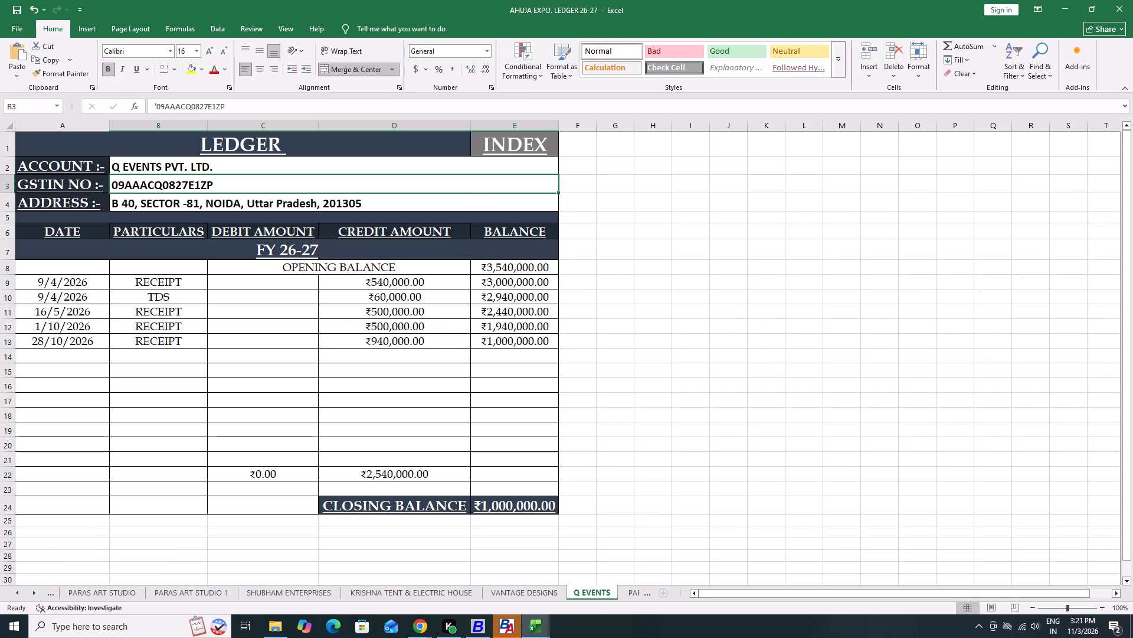
# Enter "Being TDS Deducted U/s 194C" as the particulars of the 9/4/2026 TDS row in cell E10.
pyautogui.click(463, 449)
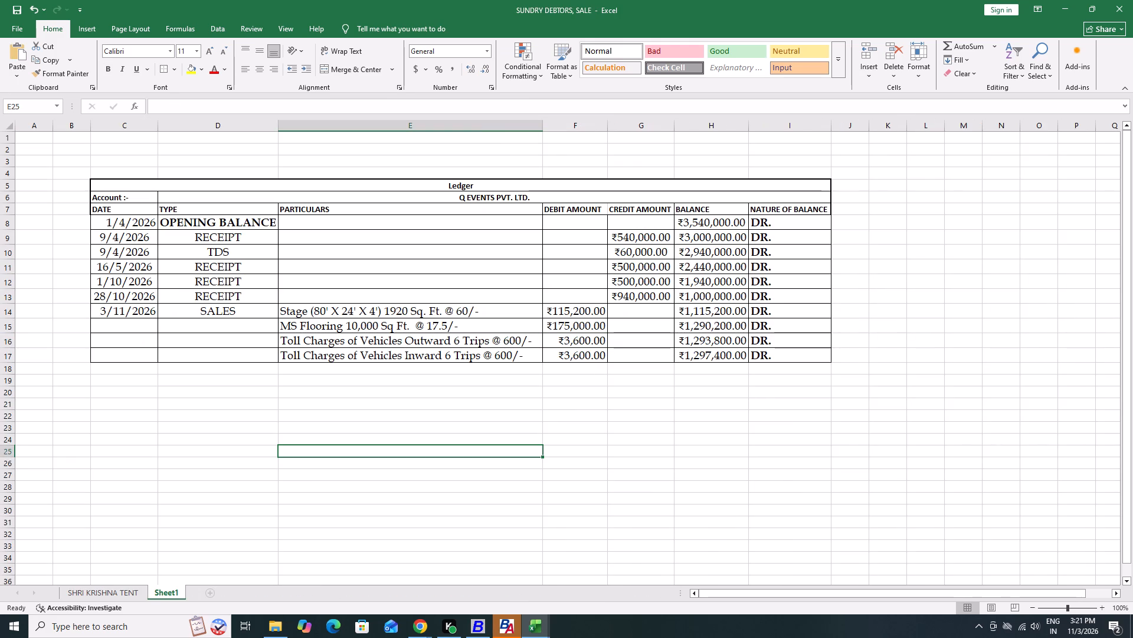
pyautogui.press('Up')
pyautogui.press('Left')
pyautogui.press('Up')
pyautogui.press('Left')
pyautogui.press('Up')
pyautogui.press('Up')
pyautogui.press('Up')
pyautogui.press('Up')
pyautogui.press('Right')
pyautogui.press('Up')
pyautogui.press('Right')
pyautogui.press('Up')
pyautogui.press('Up')
pyautogui.press('Up')
pyautogui.press('Up')
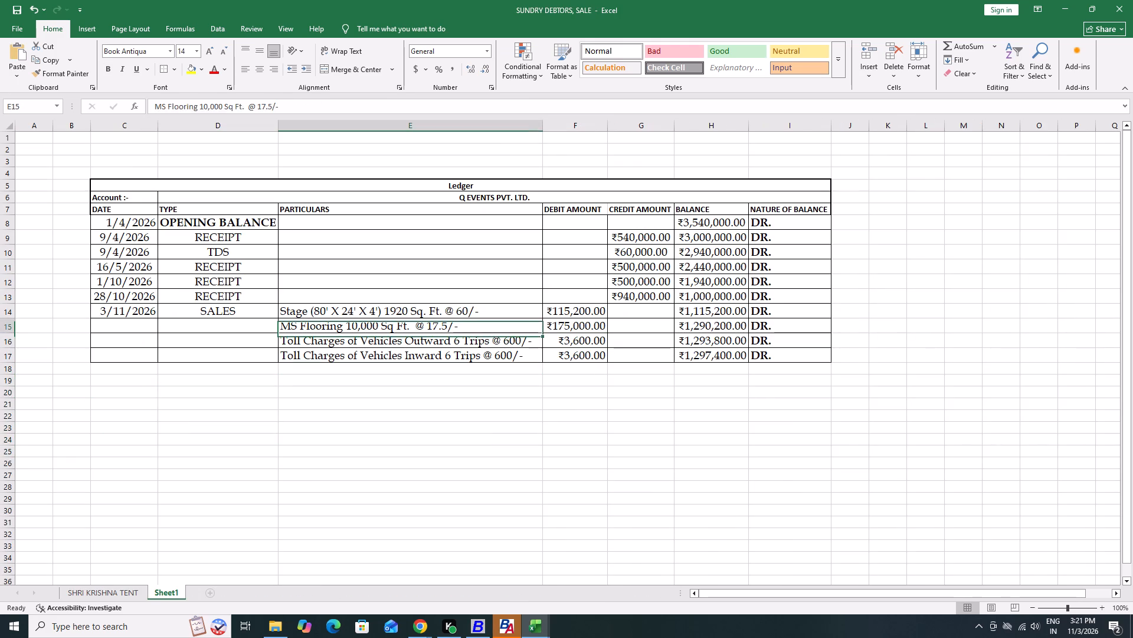
pyautogui.press('Up')
pyautogui.press('Up')
pyautogui.press('Up')
pyautogui.press('Up')
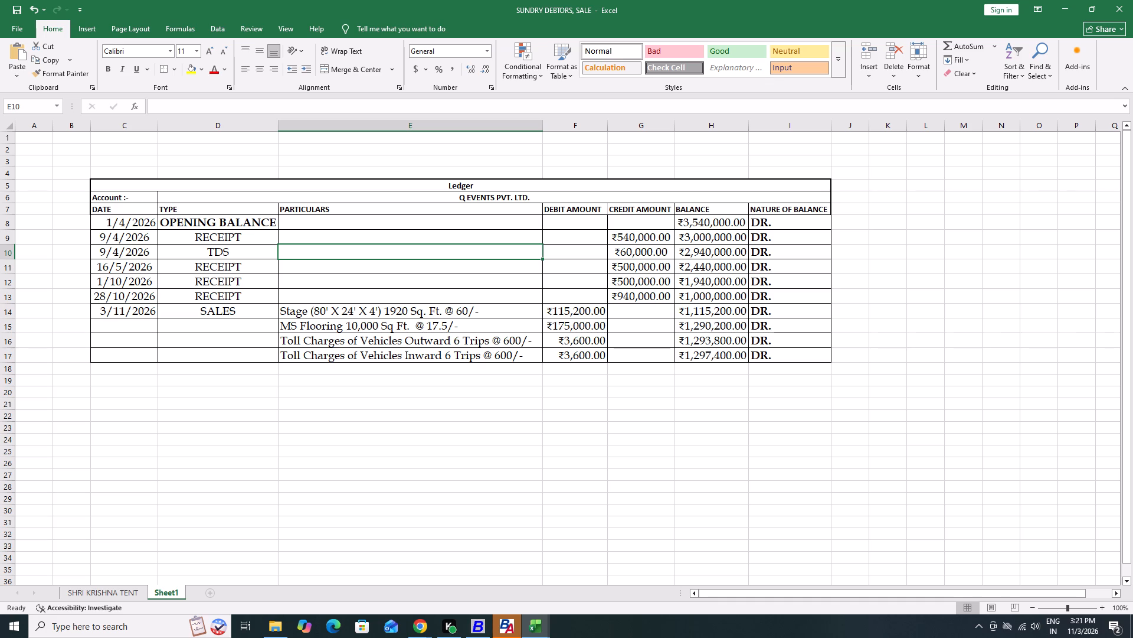
pyautogui.write('tD')
pyautogui.press('BackSpace')
pyautogui.press('BackSpace')
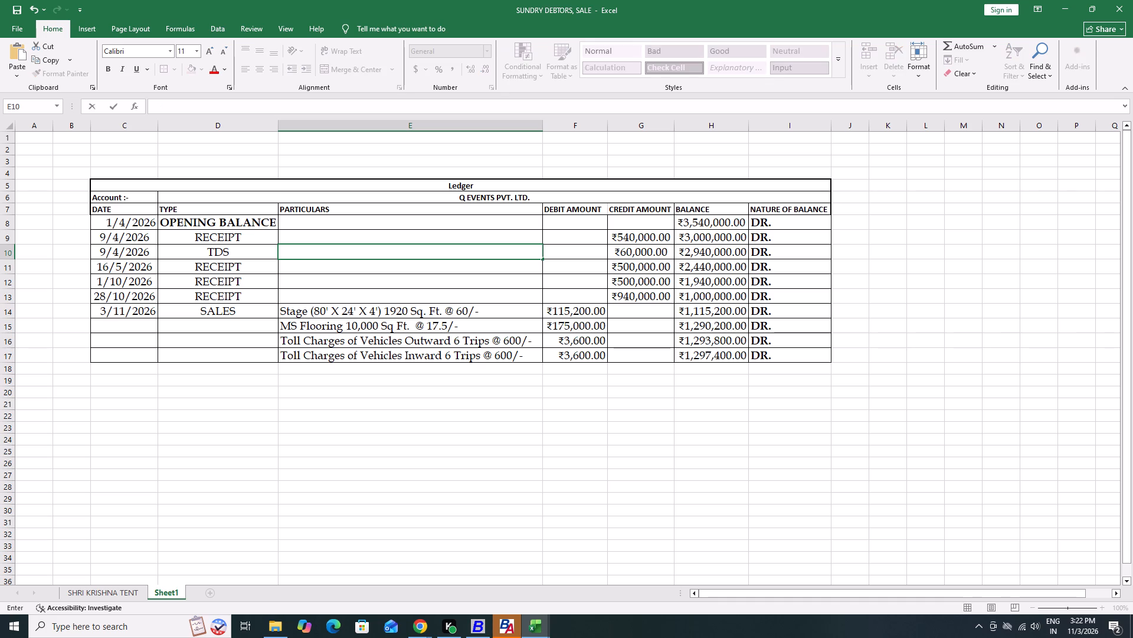
pyautogui.write('BEIN')
pyautogui.press('BackSpace')
pyautogui.press('BackSpace')
pyautogui.write('eing')
pyautogui.press('space')
pyautogui.write('TDS')
pyautogui.press('space')
pyautogui.write('Deducted')
pyautogui.press('space')
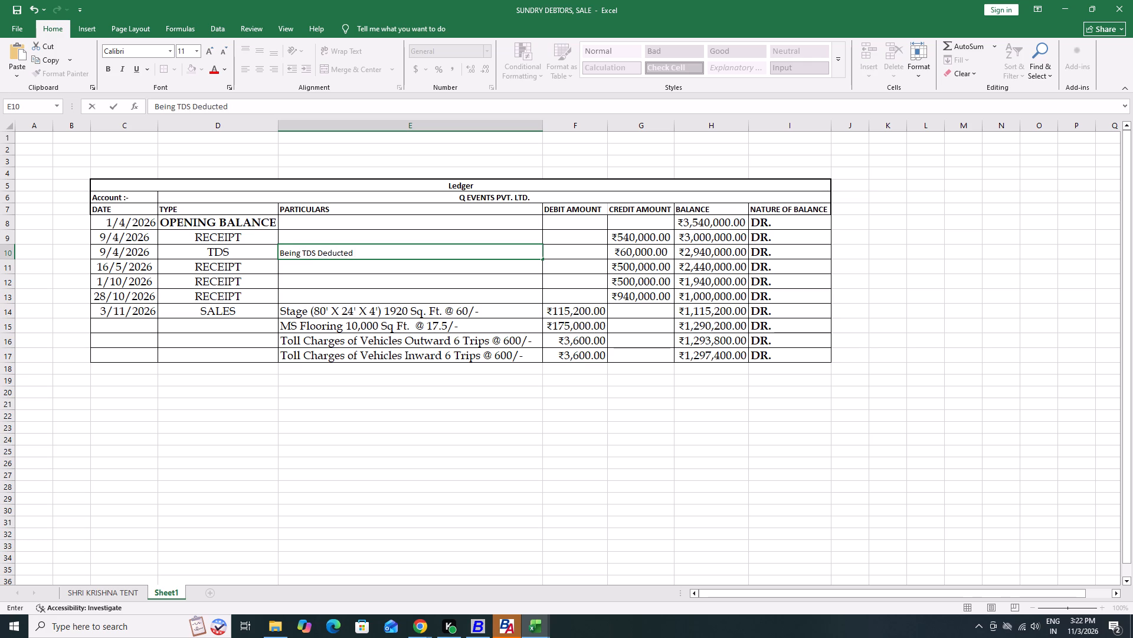
pyautogui.hotkey('shift', 'u')
pyautogui.write('/s')
pyautogui.press('space')
pyautogui.write('194')
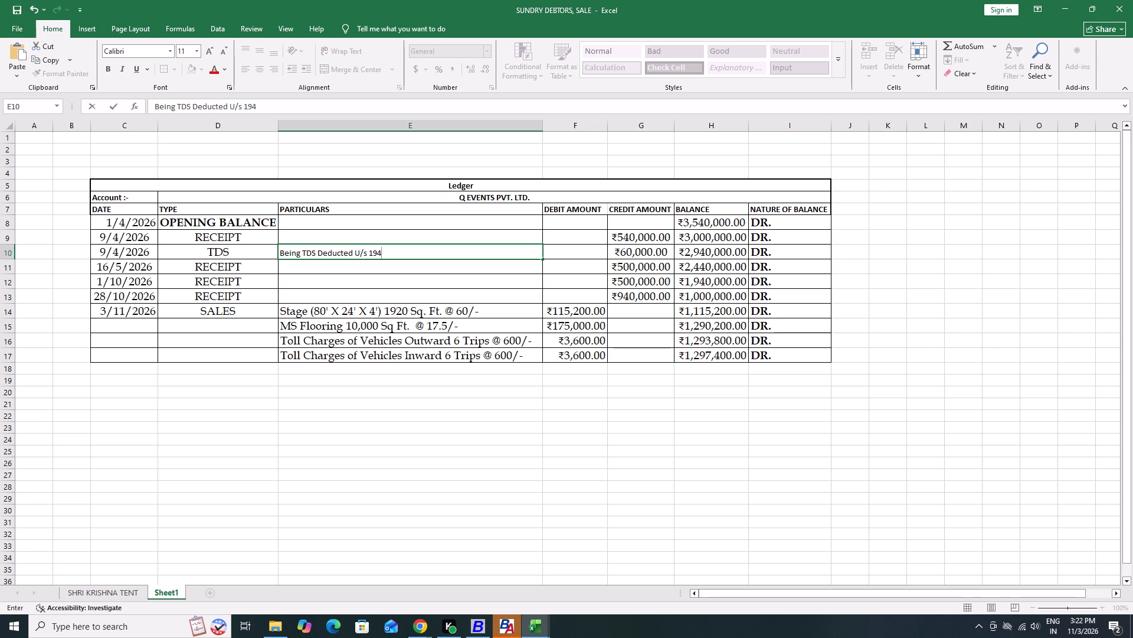
pyautogui.press('space')
pyautogui.press('BackSpace')
pyautogui.hotkey('shift', 'c')
pyautogui.press('Return')
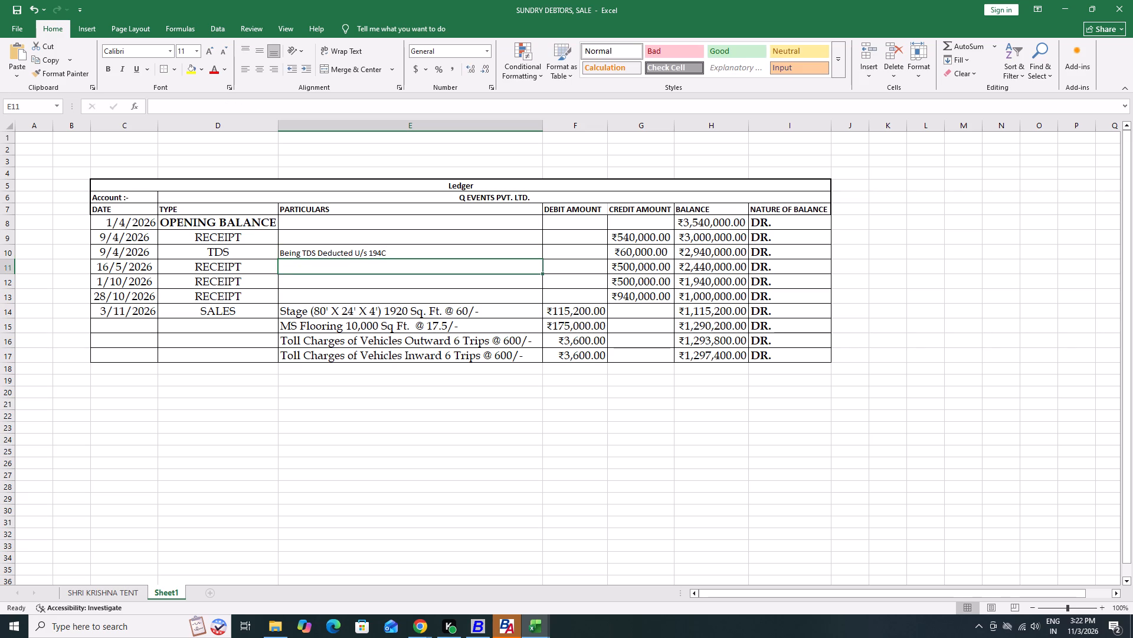
# Enter "Amt. received from Q Events Pvt. Ltd." as the particulars of the 16/5/2026 receipt in cell E11.
pyautogui.hotkey('shift', 'n')
pyautogui.press('BackSpace')
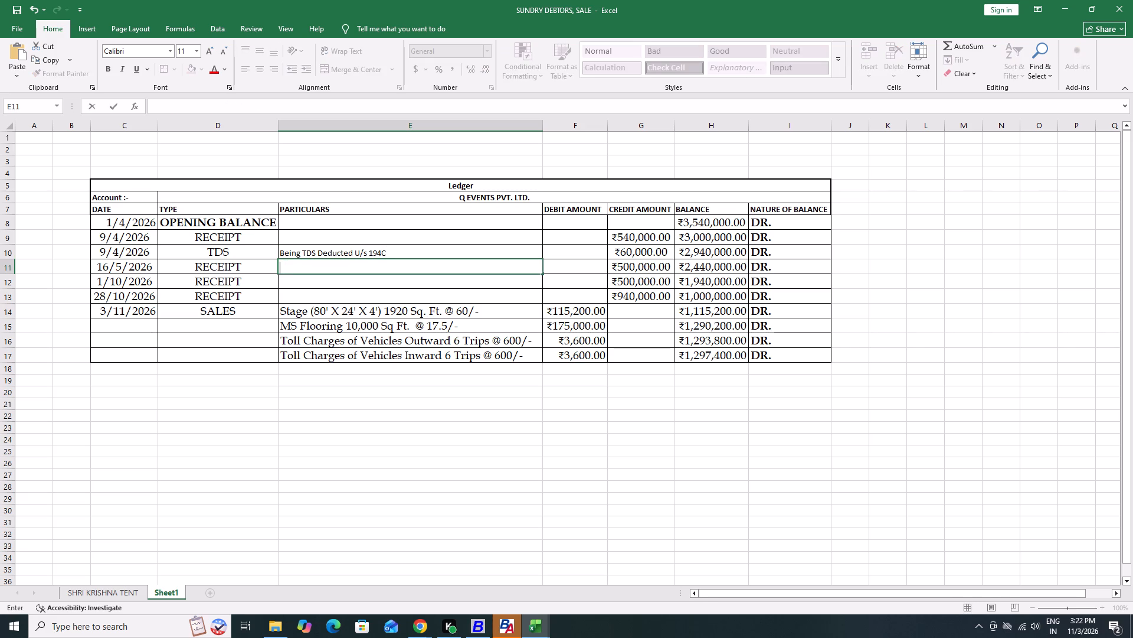
pyautogui.write('Amt. re')
pyautogui.write('ceived from')
pyautogui.press('space')
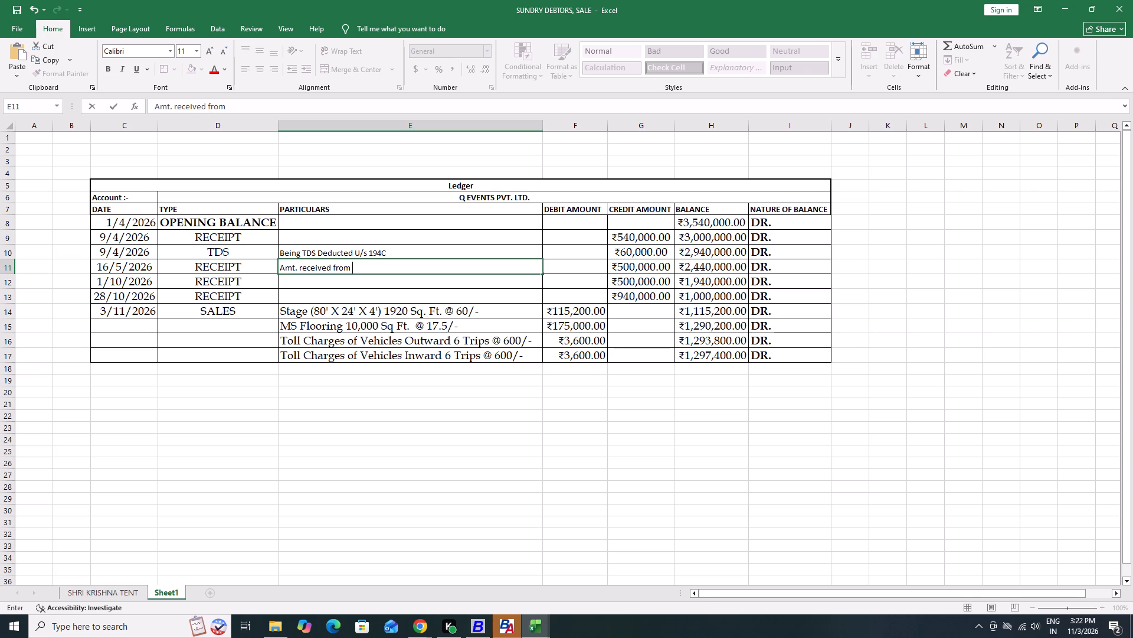
pyautogui.hotkey('shift', 'q')
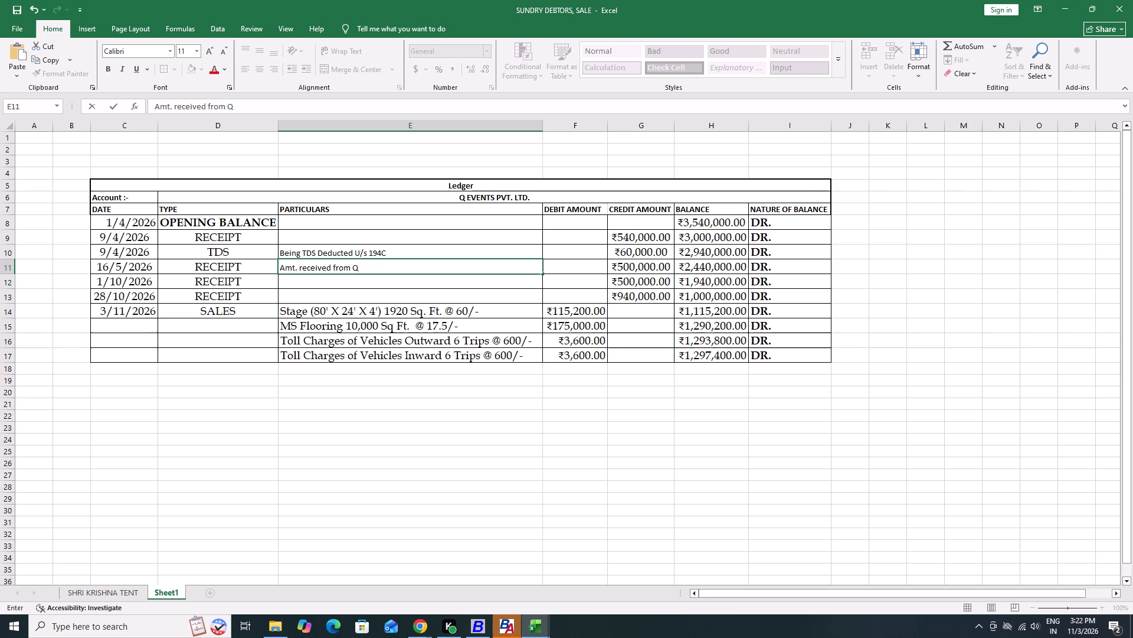
pyautogui.press('space')
pyautogui.write('e')
pyautogui.press('BackSpace')
pyautogui.write('Events.')
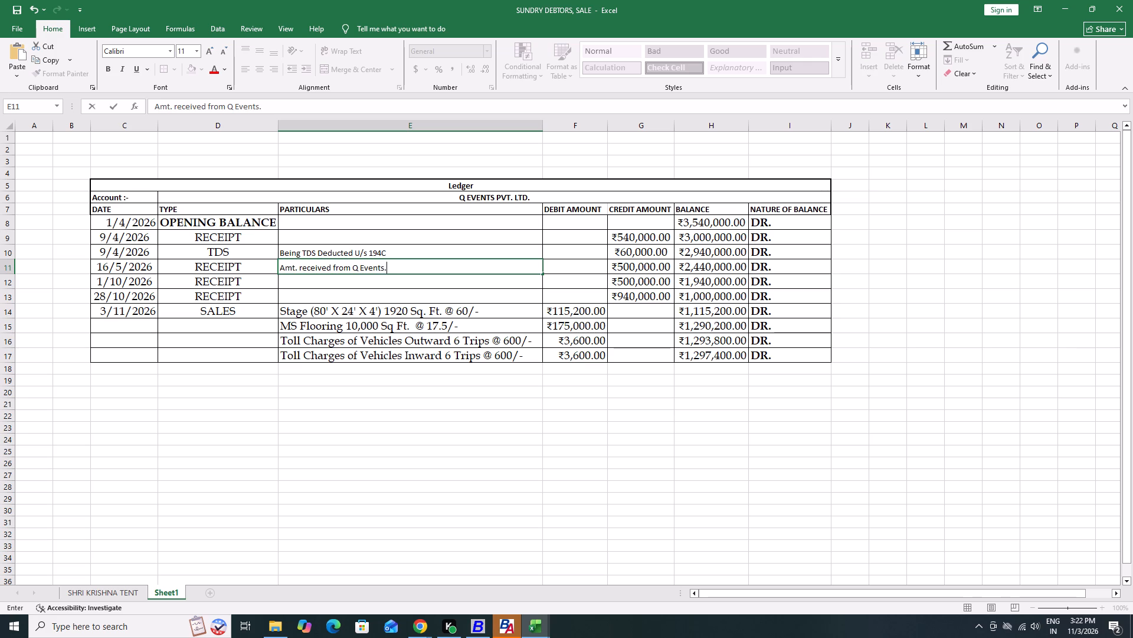
pyautogui.press('BackSpace')
pyautogui.press('space')
pyautogui.write('Pvt. l')
pyautogui.press('BackSpace')
pyautogui.write('Ltd.')
pyautogui.press('Return')
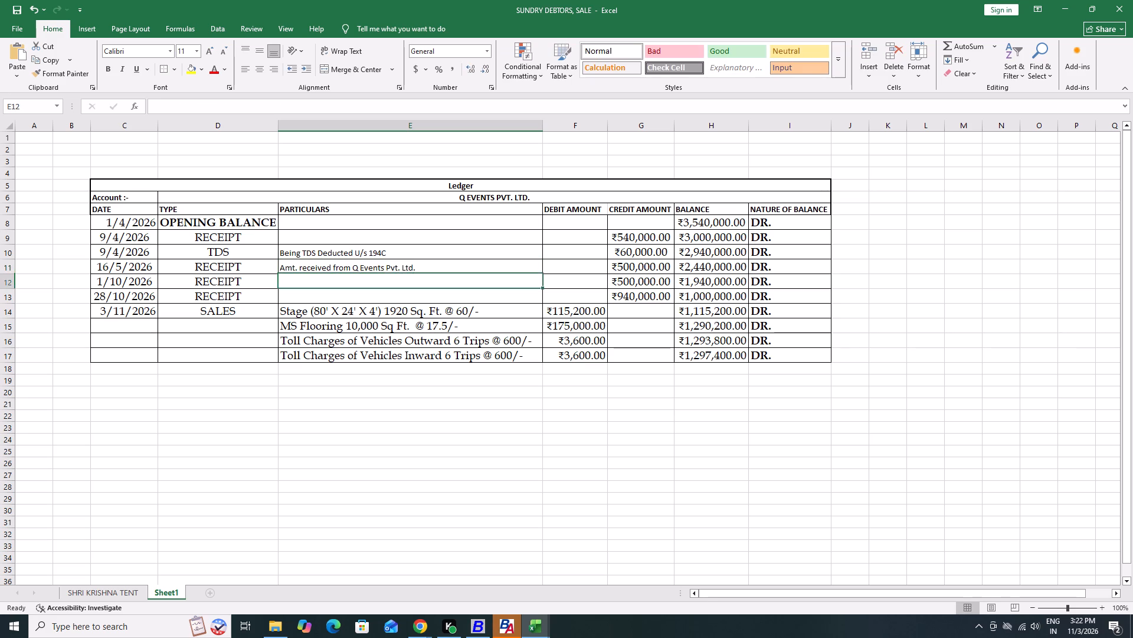
# Fill the particulars of the 16/5/2026 receipt down to the 1/10/2026 and 28/10/2026 receipts in E12 and E13.
pyautogui.press('Up')
pyautogui.hotkey('shift', 'Down')
pyautogui.hotkey('shift', 'Down')
pyautogui.hotkey('ctrl', 'd')
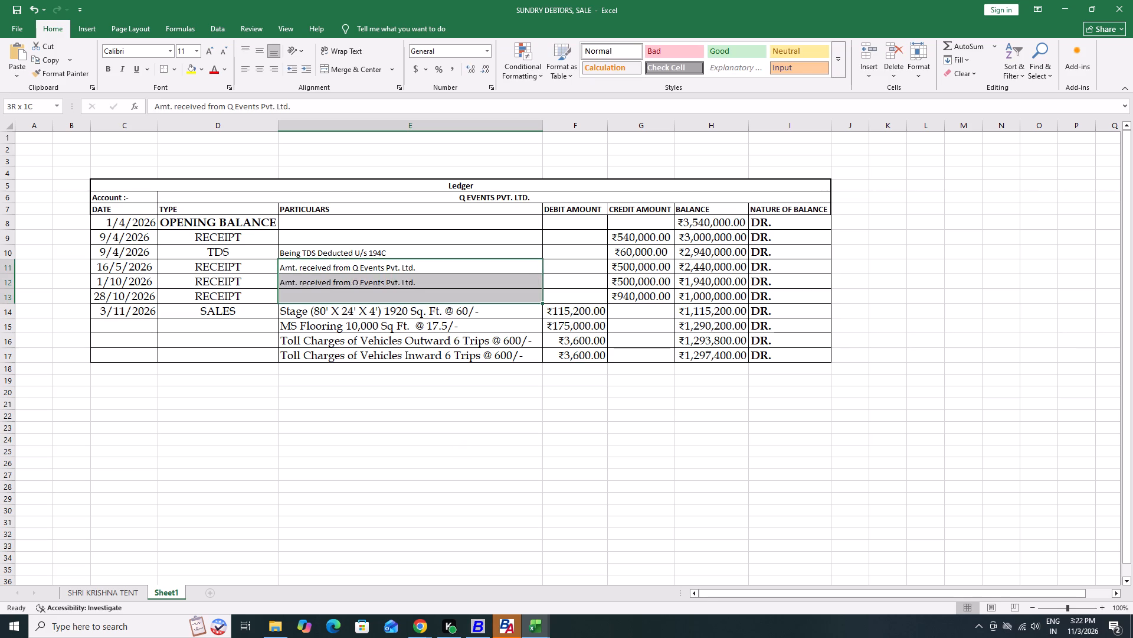
# Copy the receipt particulars from E11 into the 9/4/2026 receipt row in cell E9.
pyautogui.press('Up')
pyautogui.press('Down')
pyautogui.hotkey('ctrl', 'c')
pyautogui.press('Up')
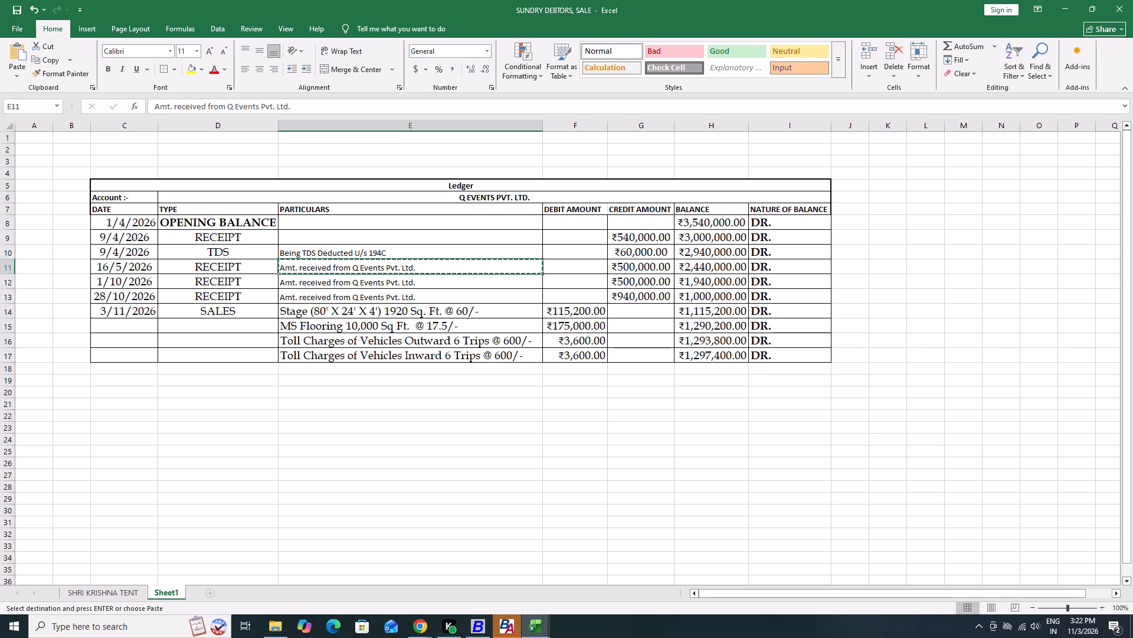
pyautogui.press('Up')
pyautogui.press('Up')
pyautogui.press('Down')
pyautogui.hotkey('ctrl', 'v')
pyautogui.press('Escape')
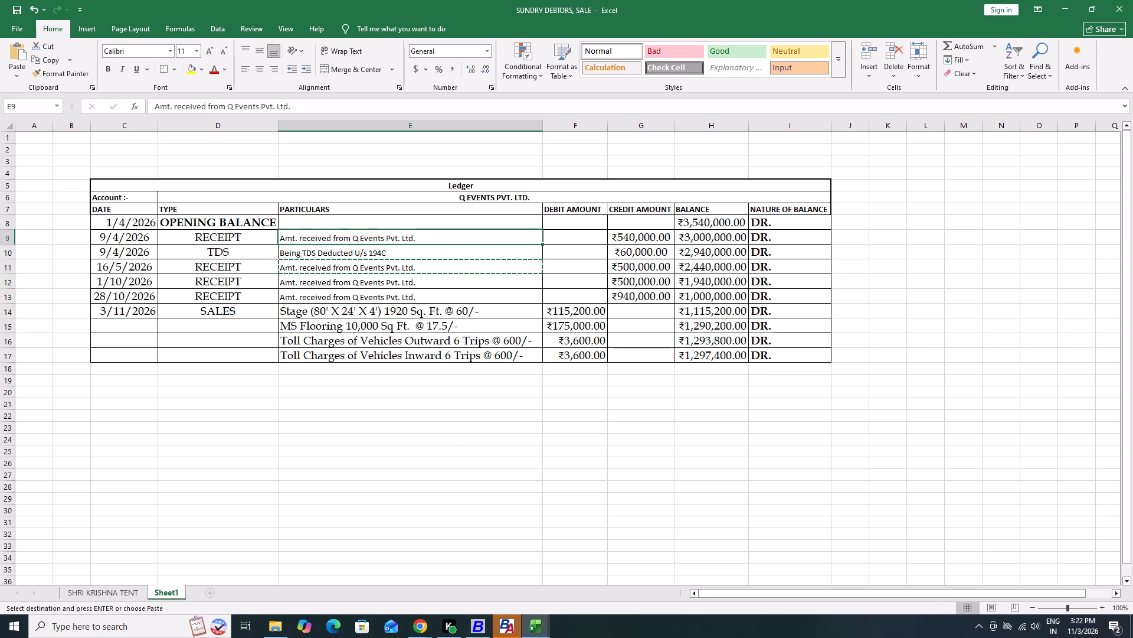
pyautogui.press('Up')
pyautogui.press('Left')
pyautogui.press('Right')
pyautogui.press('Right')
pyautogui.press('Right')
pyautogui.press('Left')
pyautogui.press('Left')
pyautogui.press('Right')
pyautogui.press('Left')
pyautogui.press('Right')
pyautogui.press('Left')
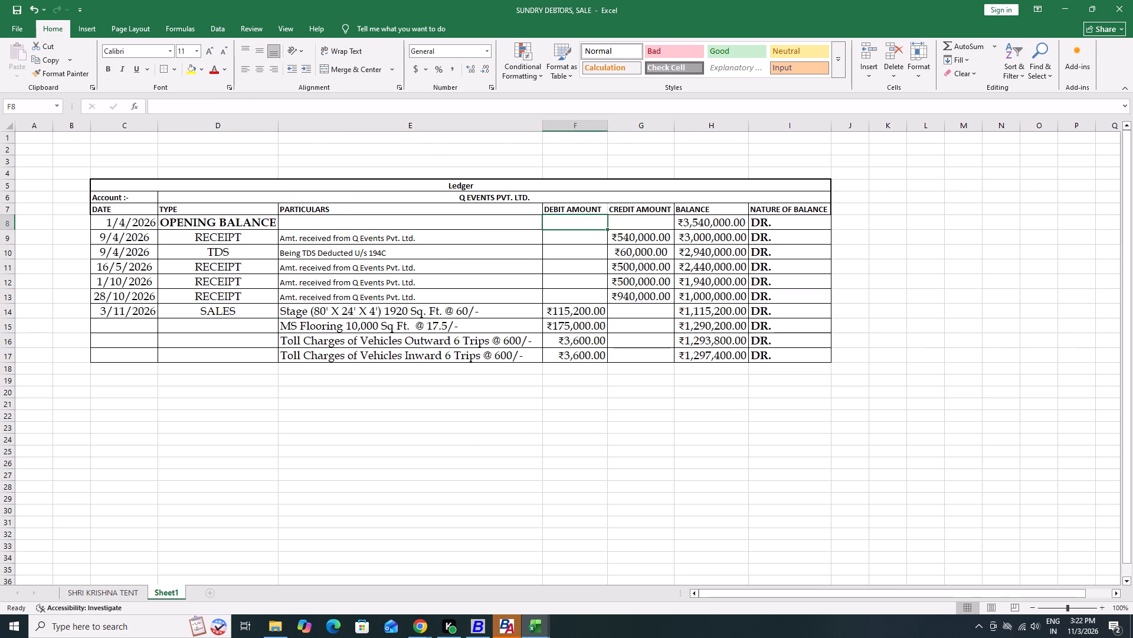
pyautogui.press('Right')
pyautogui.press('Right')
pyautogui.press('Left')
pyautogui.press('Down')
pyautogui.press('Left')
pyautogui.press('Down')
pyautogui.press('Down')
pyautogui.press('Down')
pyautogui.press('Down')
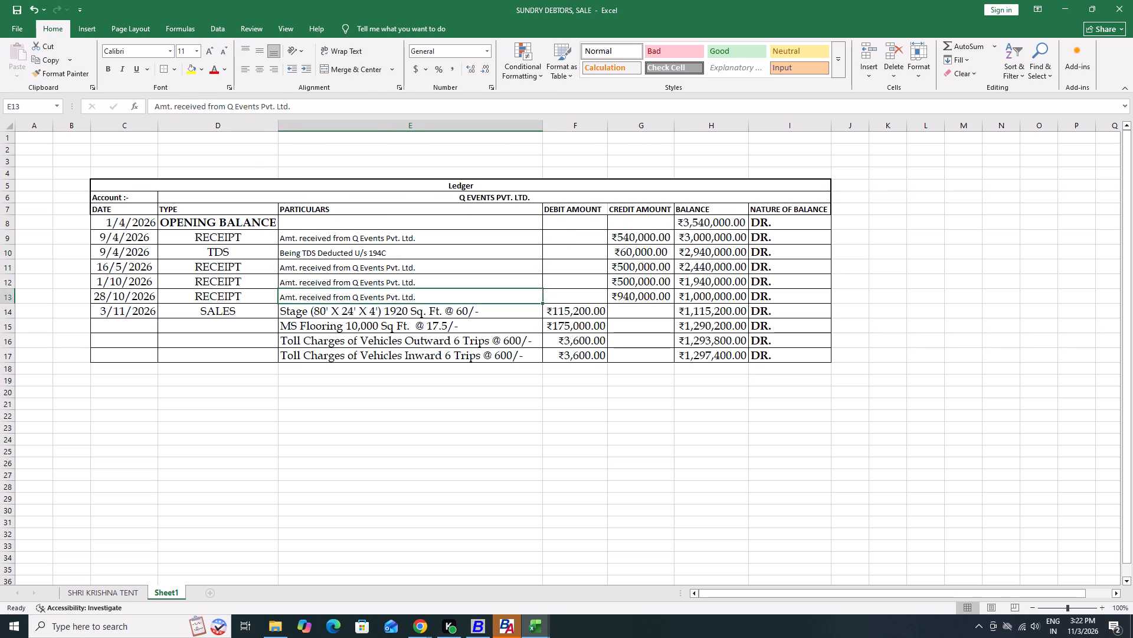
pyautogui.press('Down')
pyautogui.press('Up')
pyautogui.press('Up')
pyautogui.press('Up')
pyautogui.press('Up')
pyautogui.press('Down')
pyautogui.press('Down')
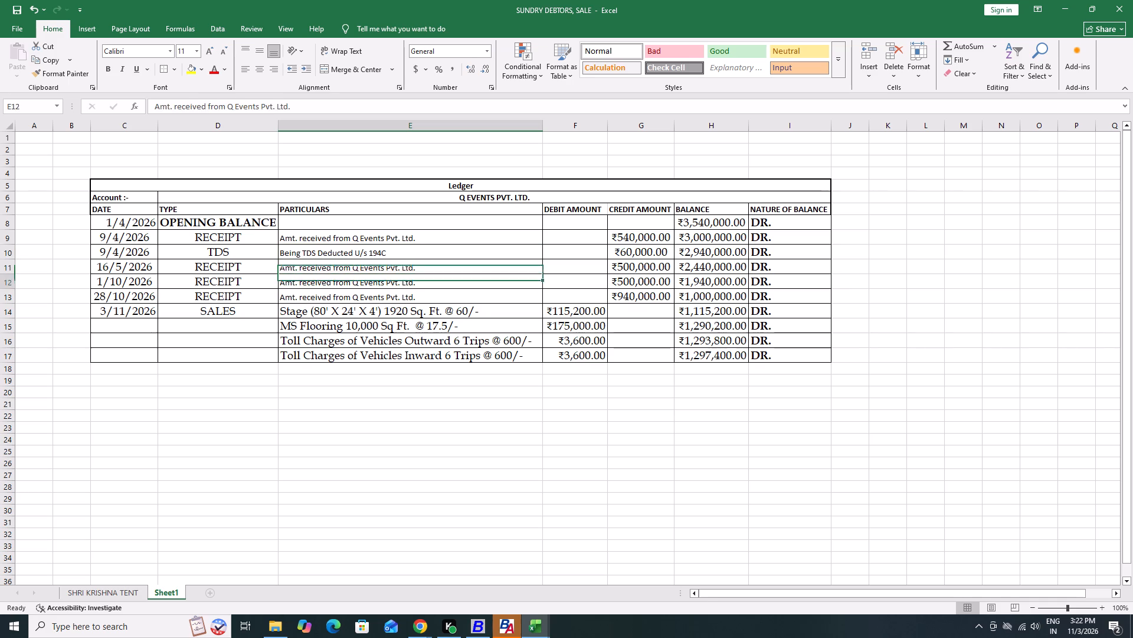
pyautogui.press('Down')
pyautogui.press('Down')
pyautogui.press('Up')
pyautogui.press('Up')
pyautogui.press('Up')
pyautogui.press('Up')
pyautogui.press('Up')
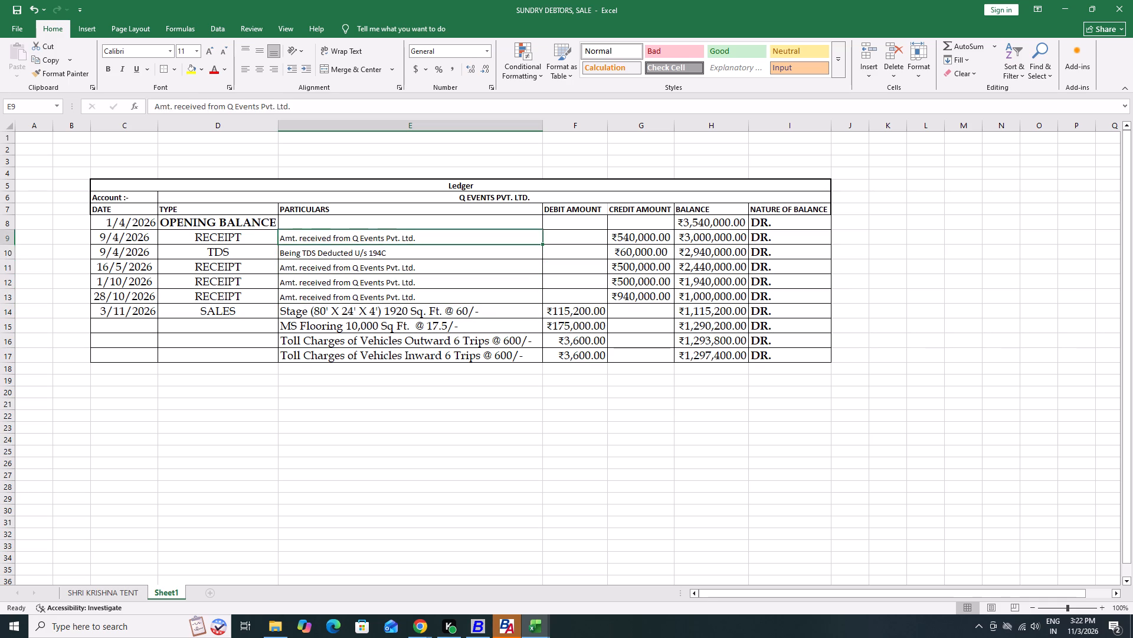
# Change the font of the receipt and TDS particulars in E9:E13 to Book Antiqua.
pyautogui.press('Down')
pyautogui.hotkey('shift', 'Down')
pyautogui.hotkey('shift', 'Down')
pyautogui.press('Up')
pyautogui.press('Up')
pyautogui.press('Down')
pyautogui.hotkey('shift', 'Down')
pyautogui.hotkey('shift', 'Down')
pyautogui.hotkey('shift', 'Down')
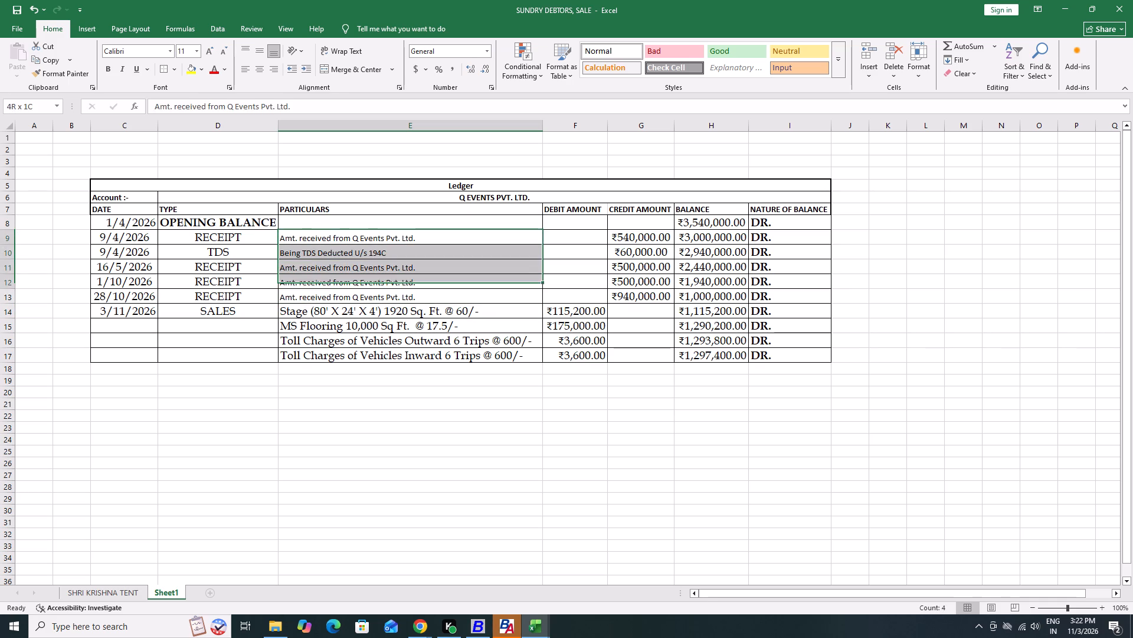
pyautogui.hotkey('shift', 'Down')
pyautogui.hotkey('alt', 'h')
pyautogui.write('ff')
pyautogui.press('BackSpace')
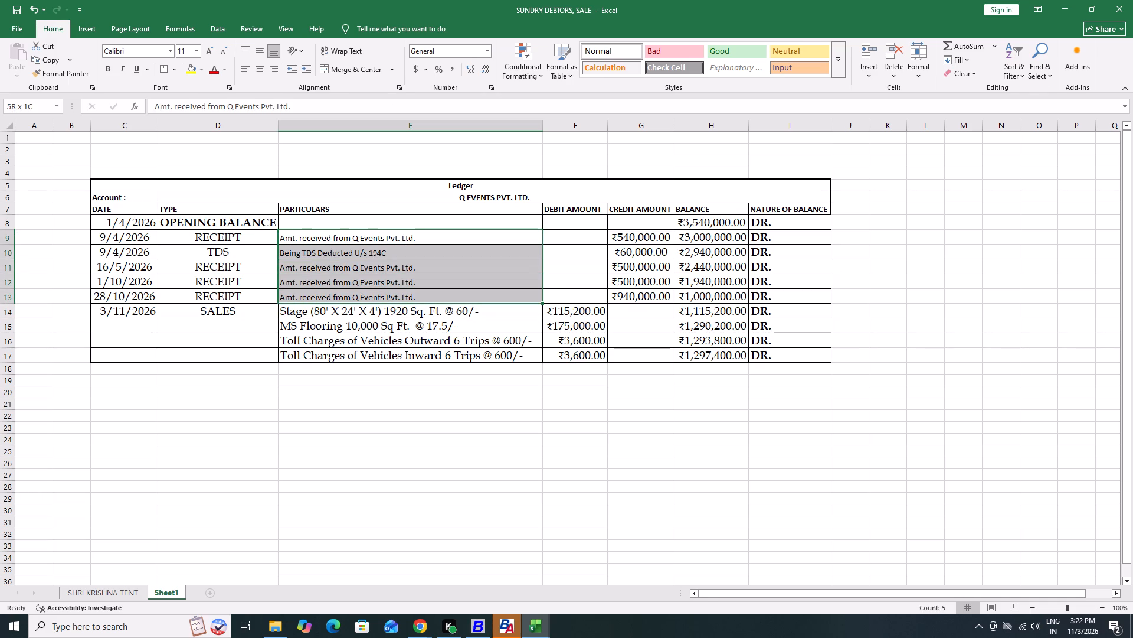
pyautogui.write('book')
pyautogui.press('space')
pyautogui.press('Return')
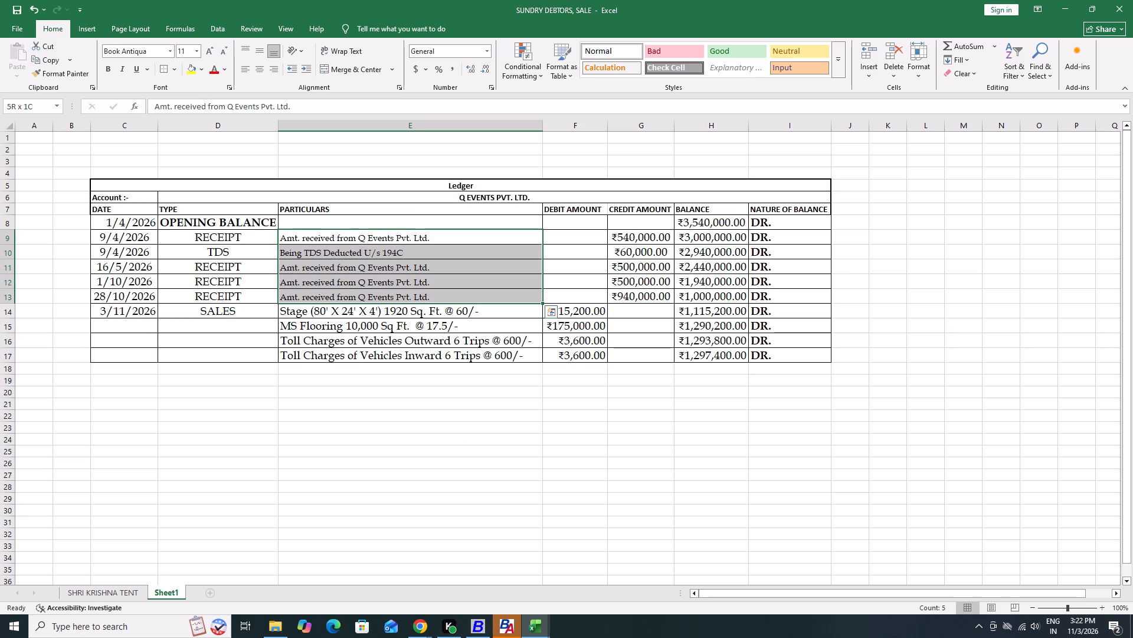
# Set the font size of the receipt and TDS particulars in E9:E13 to 14.
pyautogui.press('Down')
pyautogui.press('Down')
pyautogui.press('Down')
pyautogui.press('Down')
pyautogui.press('Down')
pyautogui.press('Up')
pyautogui.press('Up')
pyautogui.press('Up')
pyautogui.press('Up')
pyautogui.press('Up')
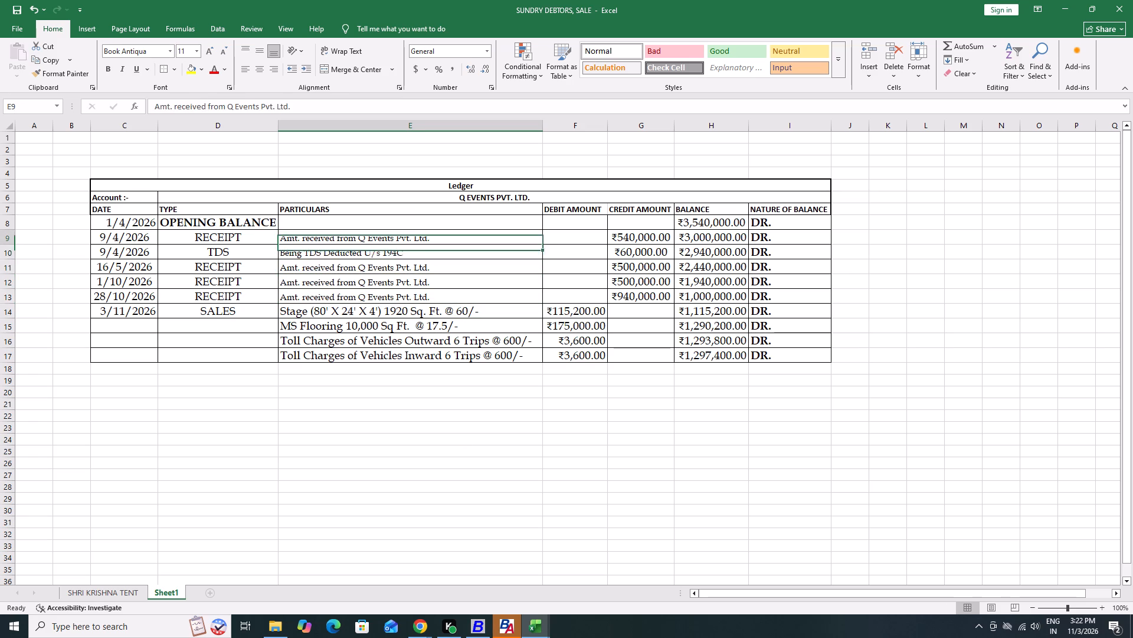
pyautogui.hotkey('shift', 'Down')
pyautogui.hotkey('shift', 'Down')
pyautogui.hotkey('shift', 'Down')
pyautogui.hotkey('shift', 'Down')
pyautogui.write('hfs')
pyautogui.press('BackSpace')
pyautogui.write('14')
pyautogui.press('Return')
pyautogui.press('Down')
pyautogui.press('Up')
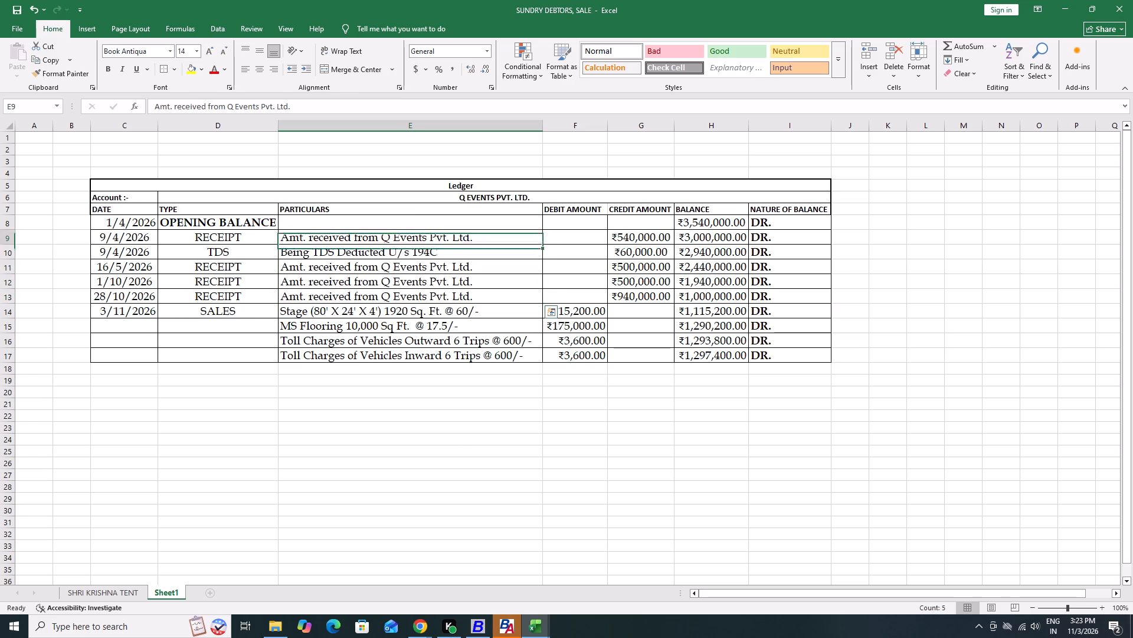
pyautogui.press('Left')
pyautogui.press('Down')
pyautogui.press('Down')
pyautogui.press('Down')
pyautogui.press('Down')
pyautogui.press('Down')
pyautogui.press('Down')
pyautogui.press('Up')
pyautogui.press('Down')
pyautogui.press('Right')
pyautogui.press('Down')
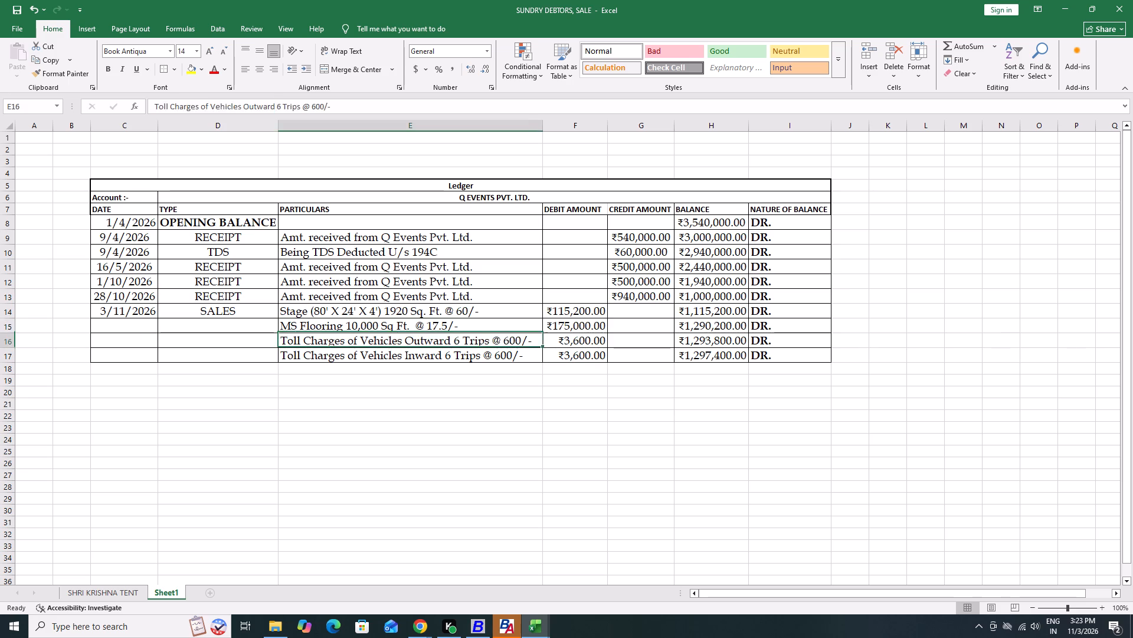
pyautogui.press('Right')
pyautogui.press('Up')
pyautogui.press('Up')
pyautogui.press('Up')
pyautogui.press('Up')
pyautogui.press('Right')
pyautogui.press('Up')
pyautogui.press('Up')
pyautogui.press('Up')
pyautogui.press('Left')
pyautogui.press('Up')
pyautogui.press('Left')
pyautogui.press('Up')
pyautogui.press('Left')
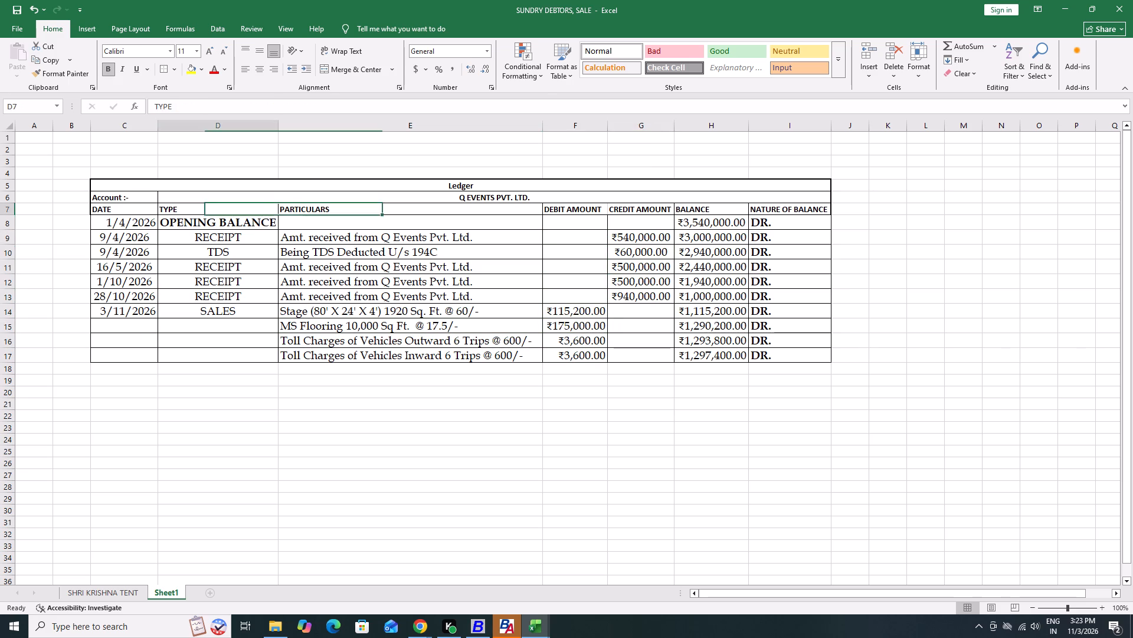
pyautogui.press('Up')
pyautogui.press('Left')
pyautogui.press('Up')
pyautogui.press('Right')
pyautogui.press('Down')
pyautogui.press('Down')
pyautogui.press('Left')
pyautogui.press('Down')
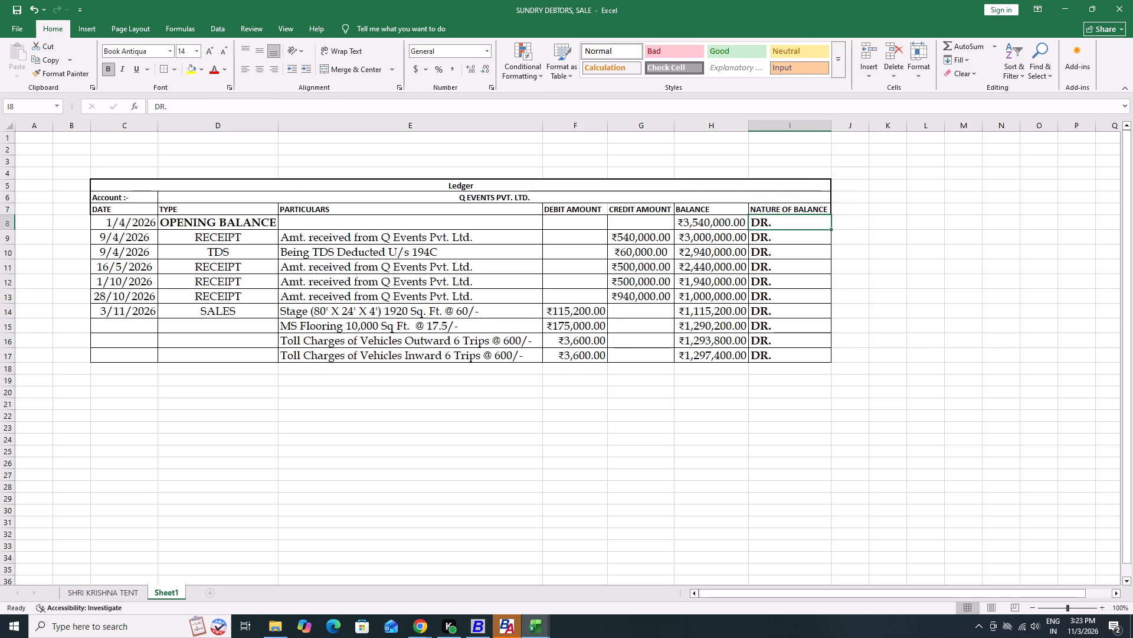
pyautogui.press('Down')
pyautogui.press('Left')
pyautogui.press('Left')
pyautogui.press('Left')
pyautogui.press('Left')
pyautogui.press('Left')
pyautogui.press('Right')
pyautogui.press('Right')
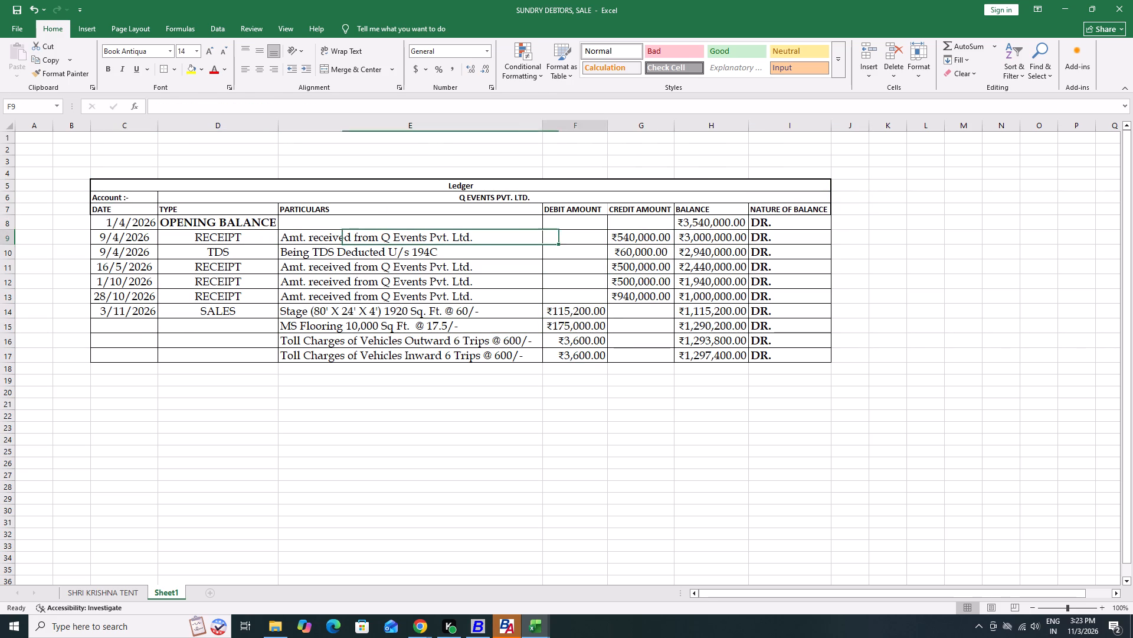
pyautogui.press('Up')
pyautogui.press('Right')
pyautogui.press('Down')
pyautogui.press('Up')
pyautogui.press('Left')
# Change the font of the whole ledger table, from the Ledger title in C5 to I17, to Book Antiqua.
pyautogui.press('Up')
pyautogui.press('Left')
pyautogui.press('Up')
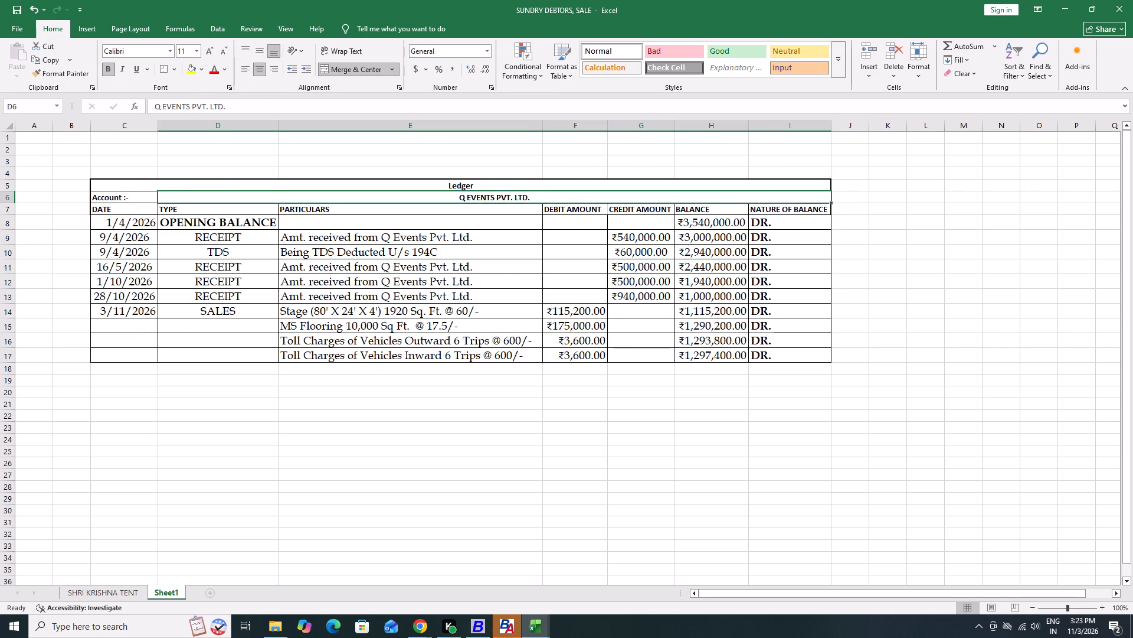
pyautogui.press('Up')
pyautogui.hotkey('ctrl', 'shift', 'Down')
pyautogui.hotkey('ctrl', 'shift', 'Down')
pyautogui.hotkey('shift', 'Down')
pyautogui.hotkey('shift', 'Down')
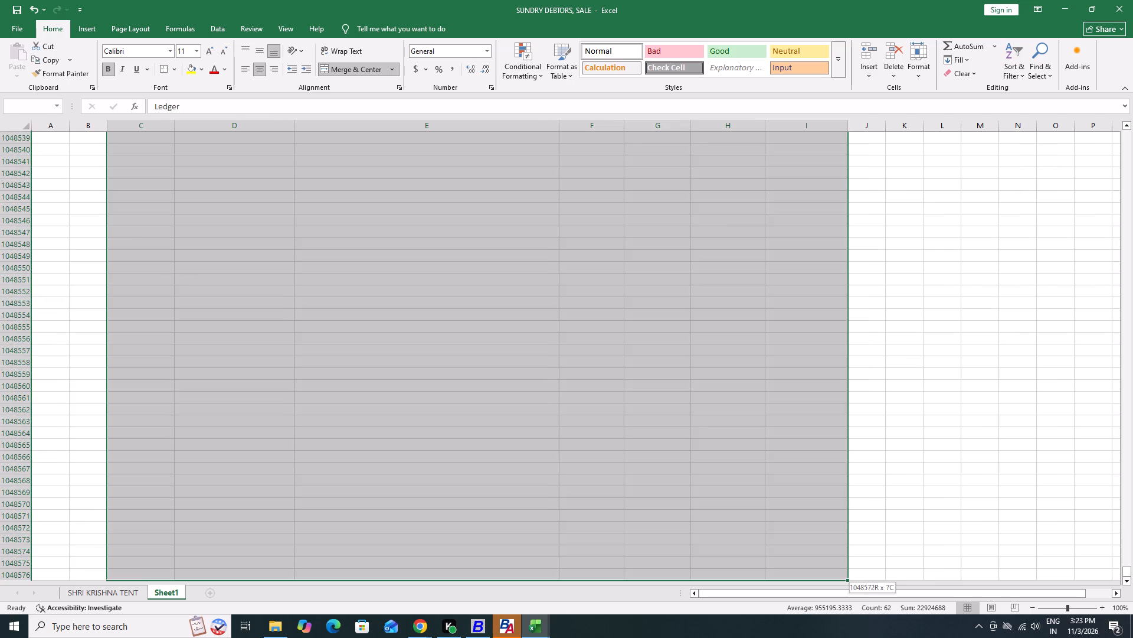
pyautogui.hotkey('ctrl', 'shift', 'Up')
pyautogui.hotkey('shift', 'Down')
pyautogui.hotkey('shift', 'Down')
pyautogui.hotkey('shift', 'Down')
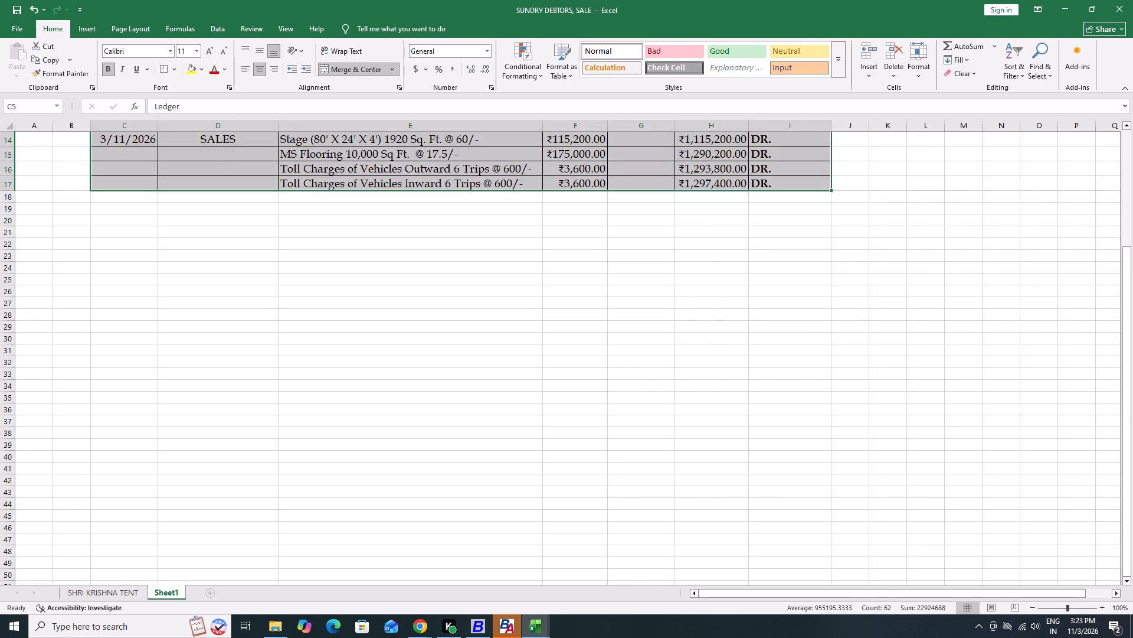
pyautogui.write('hff')
pyautogui.press('BackSpace')
pyautogui.write('book')
pyautogui.press('space')
pyautogui.press('Return')
# Set the font size of the ledger's title, account and column heading rows (C5:I7) to 14.
pyautogui.press('Down')
pyautogui.press('Up')
pyautogui.press('Down')
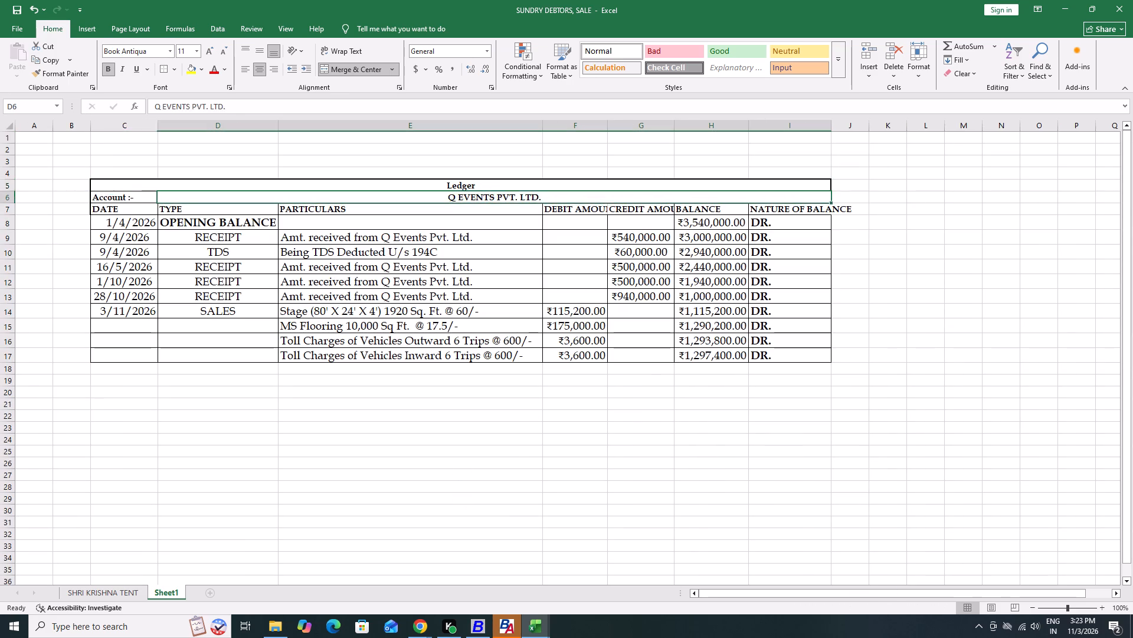
pyautogui.press('Up')
pyautogui.hotkey('shift', 'Down')
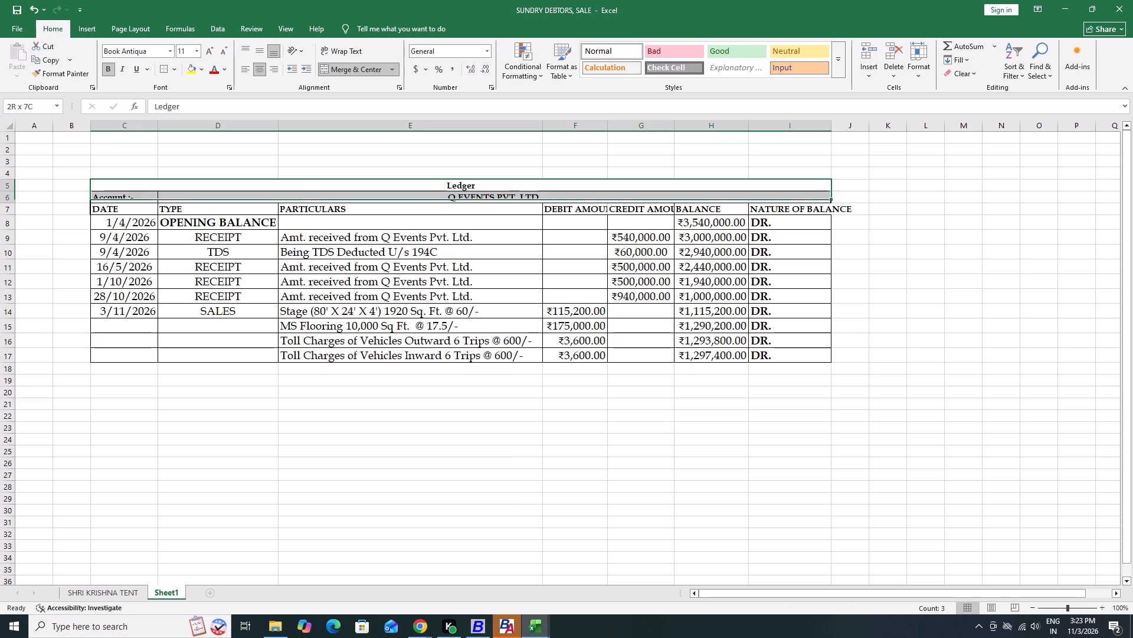
pyautogui.hotkey('shift', 'Down')
pyautogui.hotkey('alt', 'h')
pyautogui.write('fs')
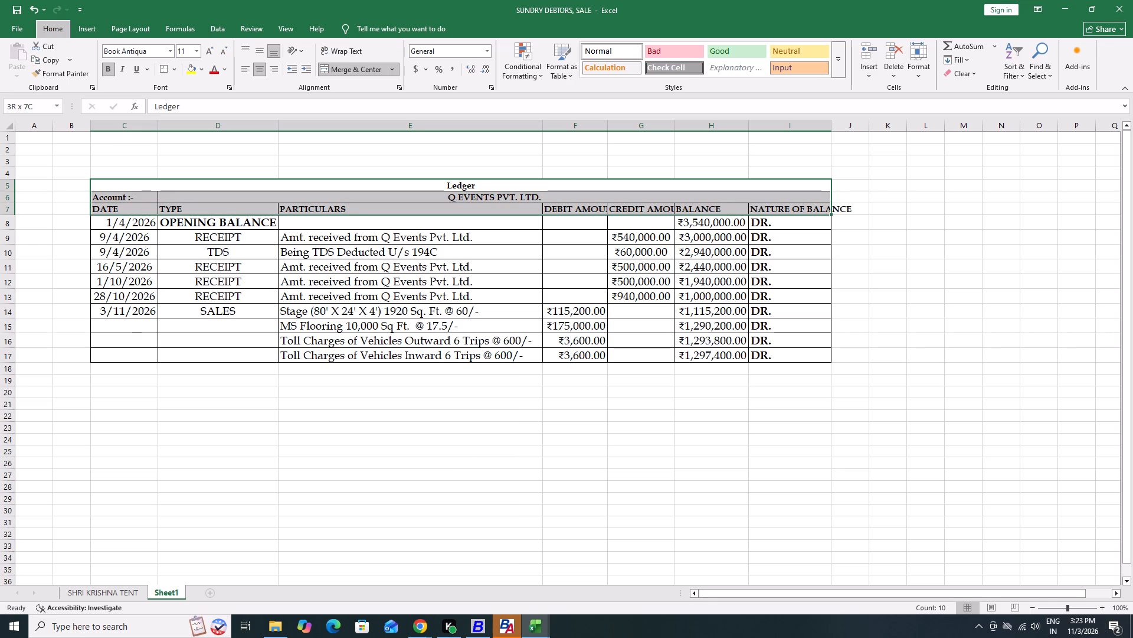
pyautogui.press('BackSpace')
pyautogui.write('14')
pyautogui.press('Return')
# AutoFit the ledger's column widths to the contents of heading rows C5:I7.
pyautogui.write('hoi')
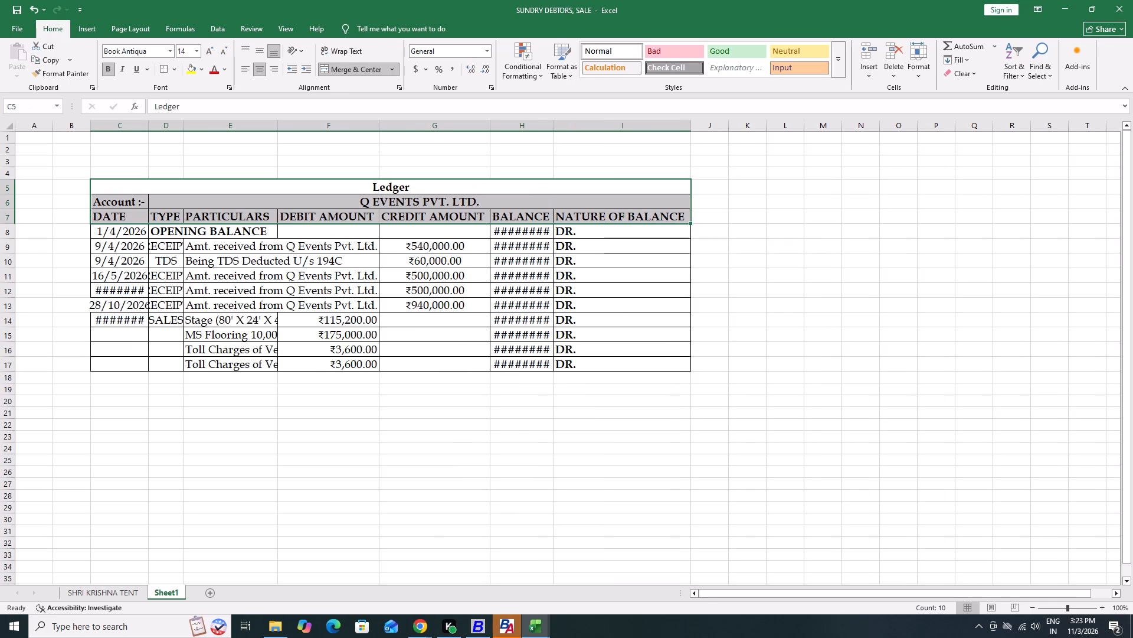
pyautogui.write('hoi')
# AutoFit the widths of columns C to I to the contents of the TDS row, C10:I10.
pyautogui.press('Down')
pyautogui.press('Down')
pyautogui.press('Down')
pyautogui.press('Down')
pyautogui.hotkey('ctrl', 'Left')
pyautogui.press('Down')
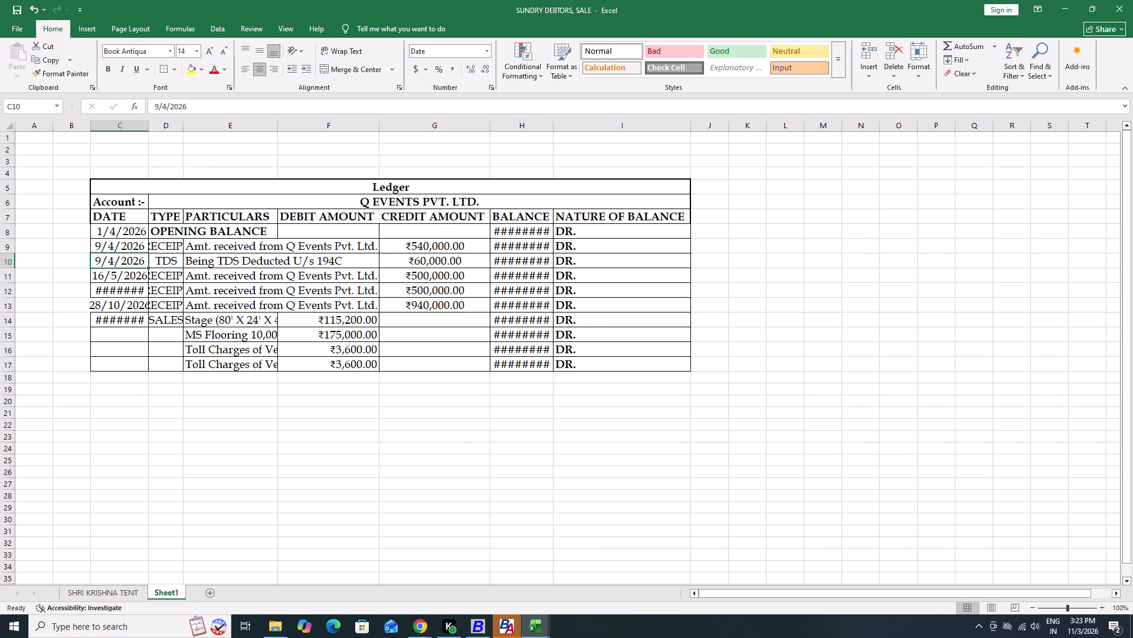
pyautogui.hotkey('ctrl', 'shift', 'Right')
pyautogui.hotkey('ctrl', 'shift', 'Right')
pyautogui.hotkey('shift', 'Right')
pyautogui.hotkey('shift', 'Right')
pyautogui.hotkey('shift', 'Right')
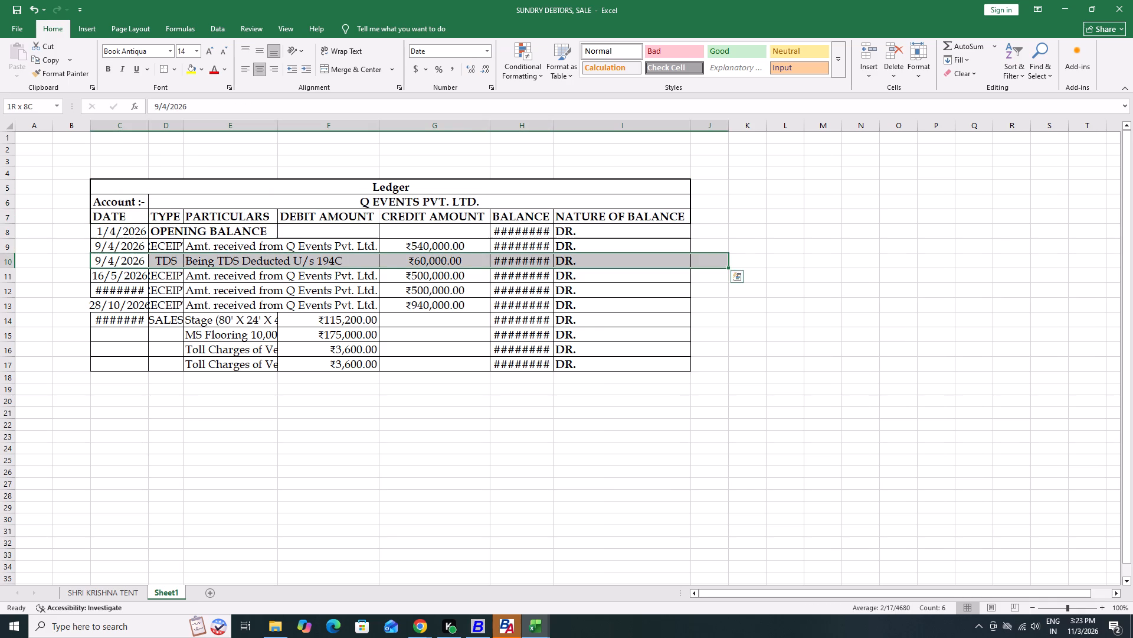
pyautogui.hotkey('shift', 'Left')
pyautogui.hotkey('alt', 'h')
pyautogui.write('oi')
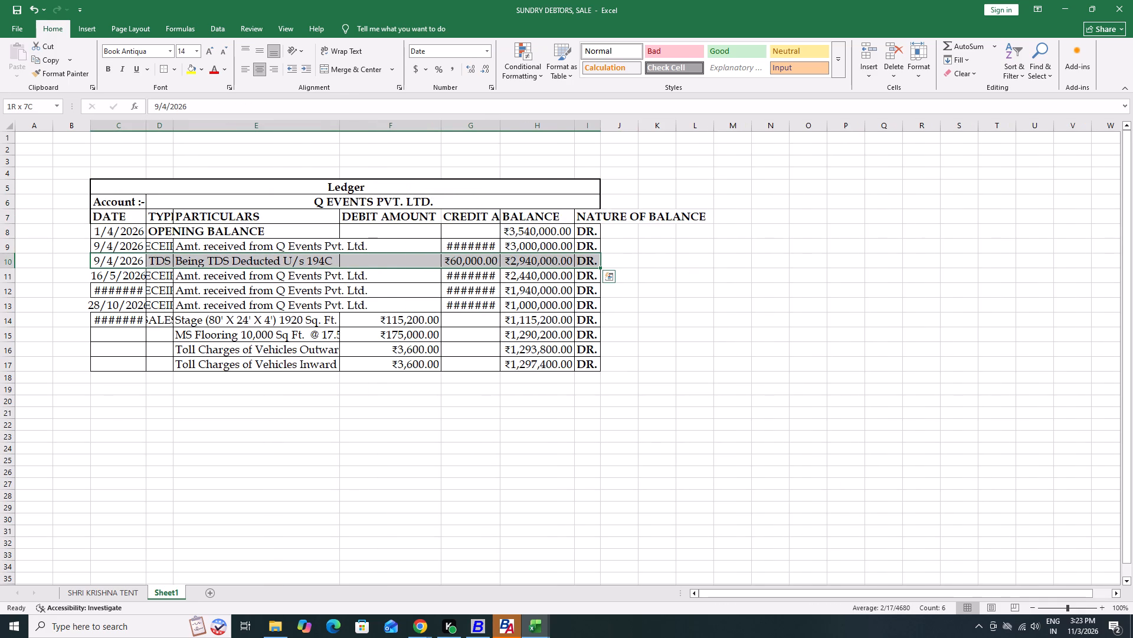
# AutoFit the DATE column to its heading and dates in C7:C14.
pyautogui.press('Down')
pyautogui.press('Down')
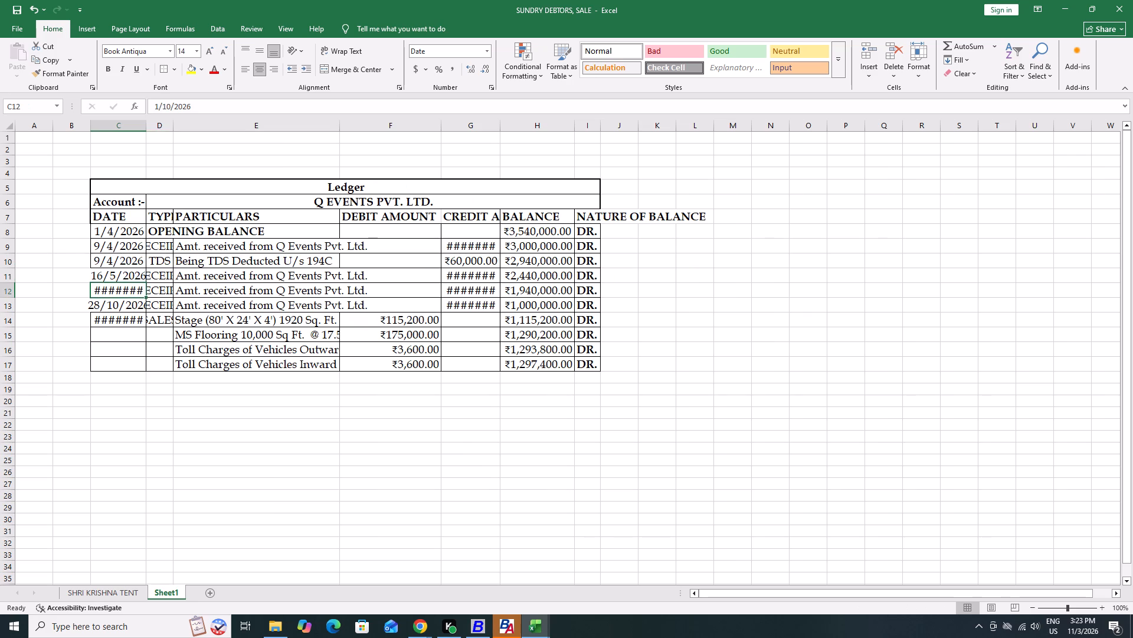
pyautogui.hotkey('ctrl', 'Up')
pyautogui.press('Down')
pyautogui.press('Down')
pyautogui.hotkey('ctrl', 'shift', 'Down')
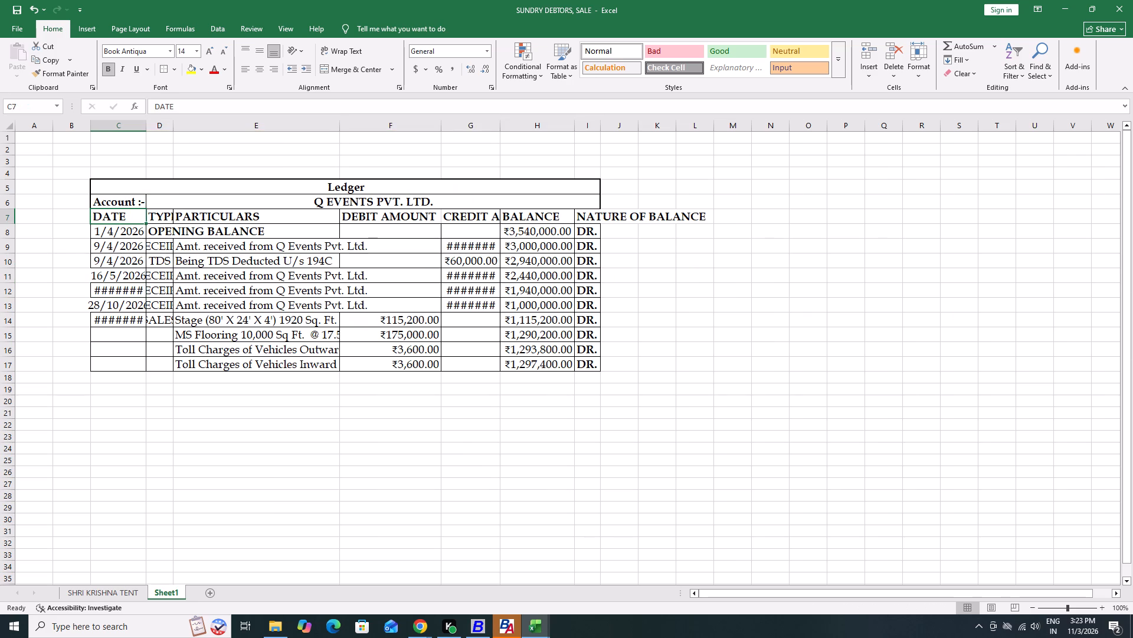
pyautogui.hotkey('alt', 'h')
pyautogui.write('oi')
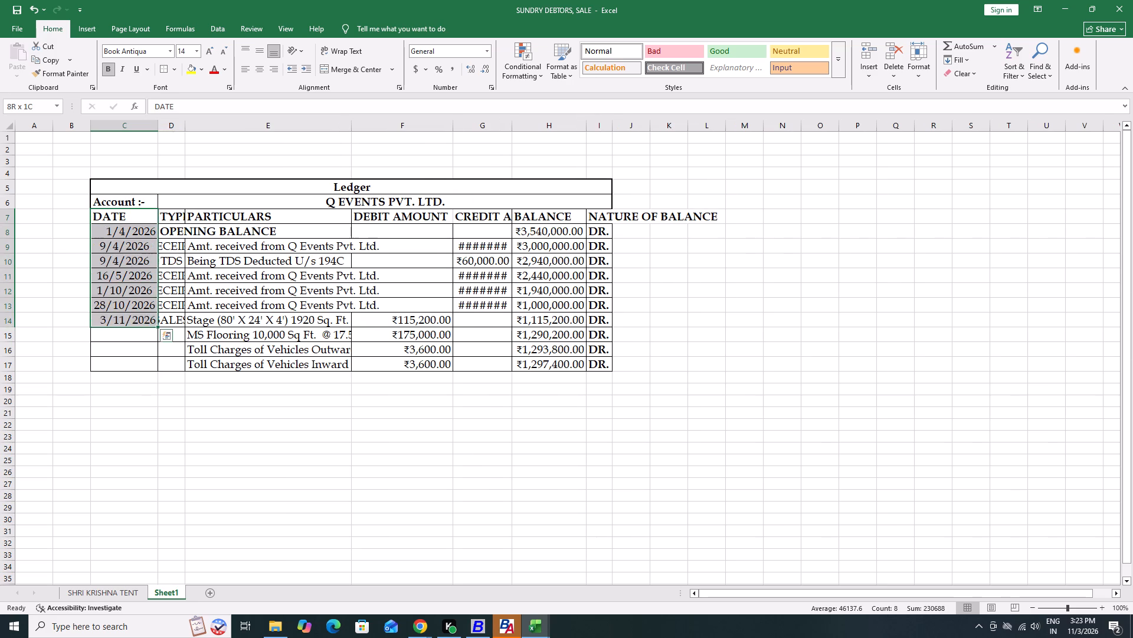
# AutoFit the TYPE and PARTICULARS columns to their headings and entries, with PARTICULARS covering E7:E17.
pyautogui.press('Right')
pyautogui.hotkey('ctrl', 'shift', 'Down')
pyautogui.write('hoi')
pyautogui.press('Right')
pyautogui.hotkey('ctrl', 'shift', 'Down')
pyautogui.hotkey('ctrl', 'shift', 'Down')
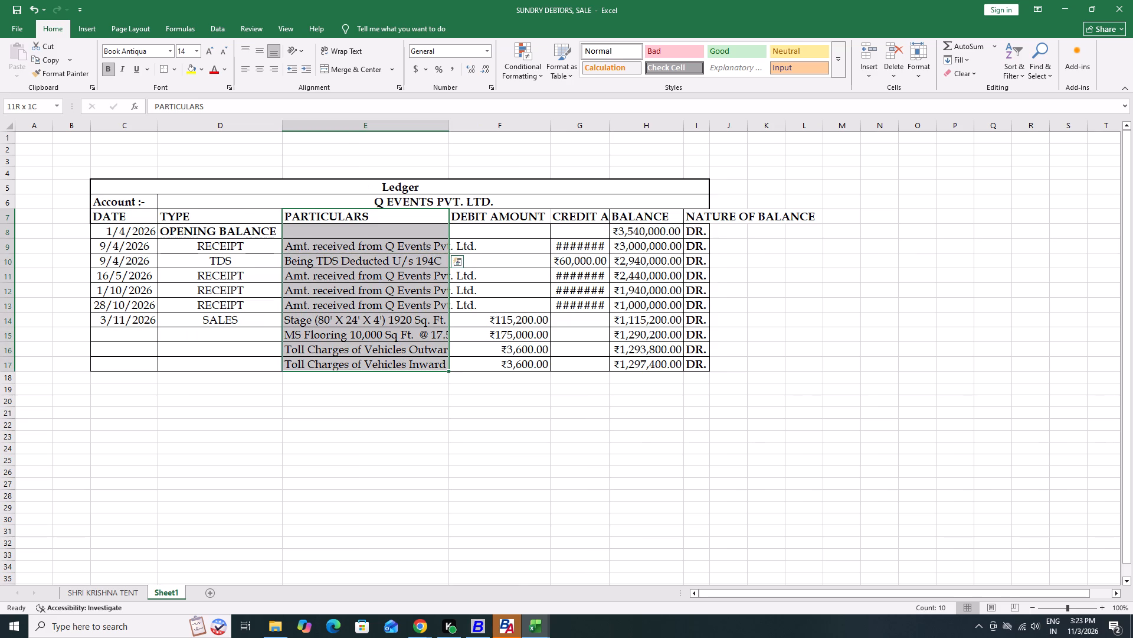
pyautogui.write('hoi')
# AutoFit the CREDIT AMOUNT column to its heading and amounts in G7:G13.
pyautogui.press('Right')
pyautogui.press('Right')
pyautogui.press('Right')
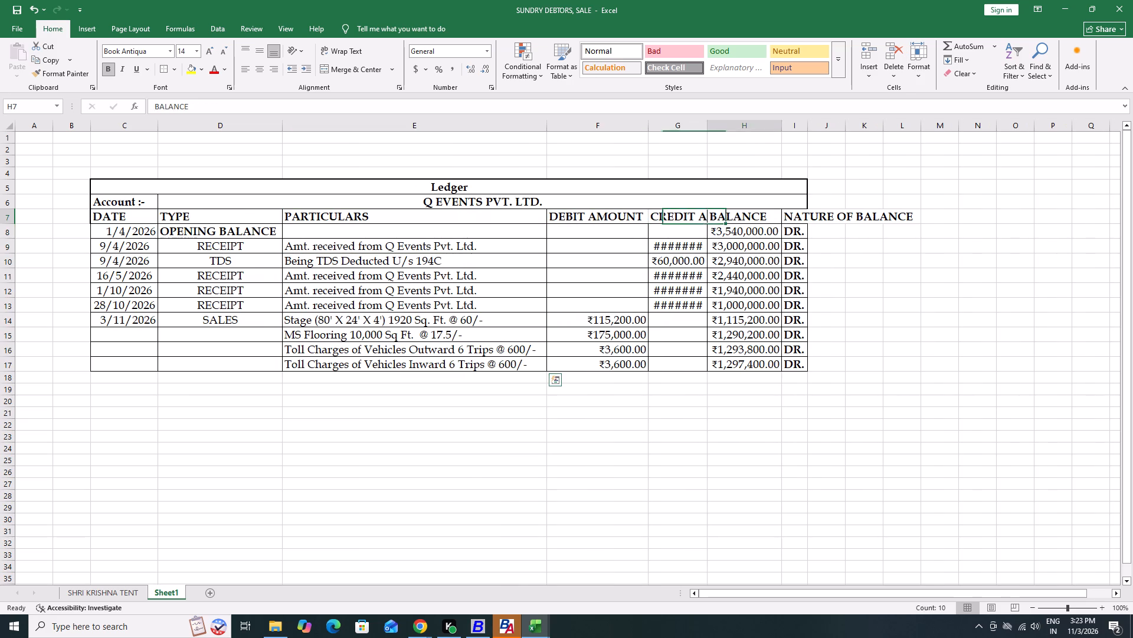
pyautogui.press('Left')
pyautogui.press('Left')
pyautogui.press('Right')
pyautogui.hotkey('ctrl', 'shift', 'Down')
pyautogui.hotkey('ctrl', 'shift', 'Down')
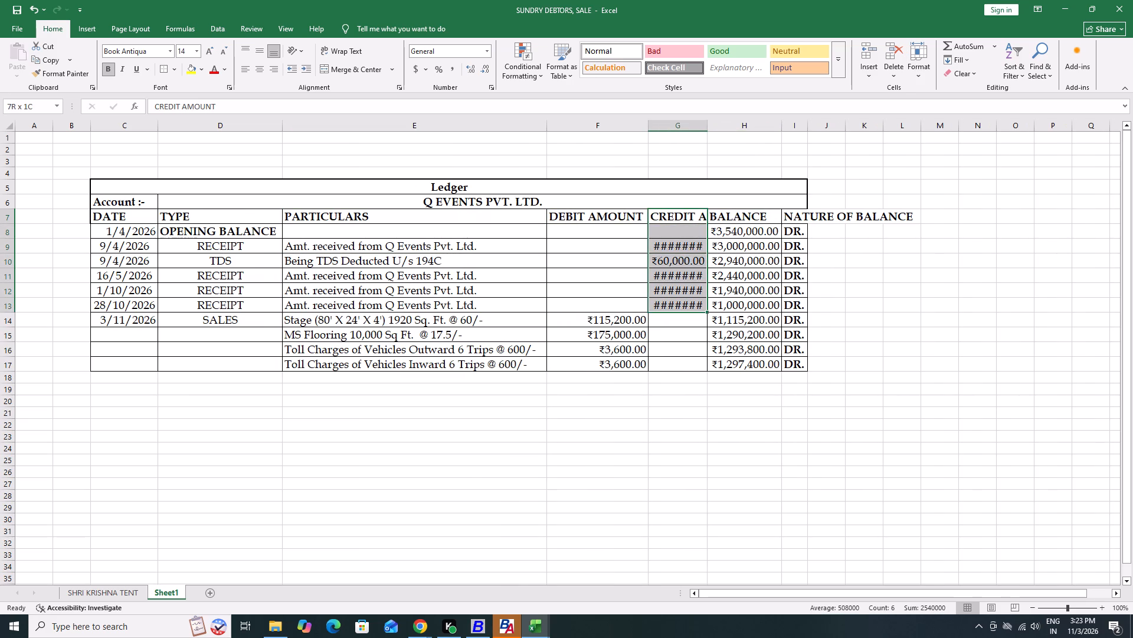
pyautogui.write('hoi')
# AutoFit column I to its NATURE OF BALANCE heading in I7.
pyautogui.press('Right')
pyautogui.press('Right')
pyautogui.press('Right')
pyautogui.press('Left')
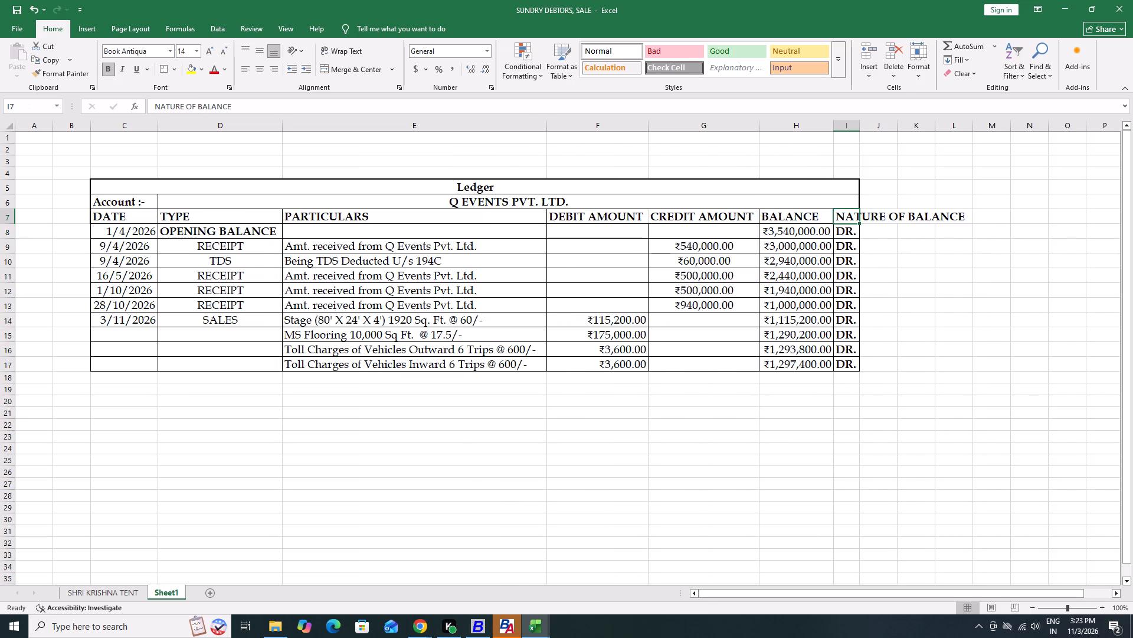
pyautogui.hotkey('alt', 'h')
pyautogui.write('oi')
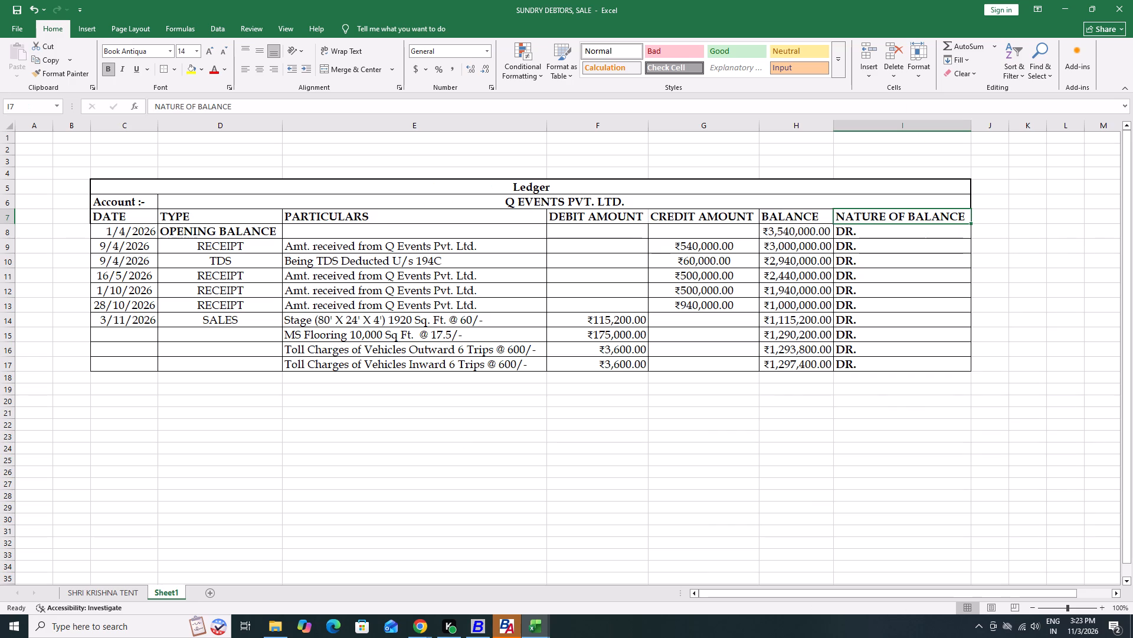
# Center the DR. entries under NATURE OF BALANCE in I8:I17.
pyautogui.press('Up')
pyautogui.press('Left')
pyautogui.press('Right')
pyautogui.press('Right')
pyautogui.press('Right')
pyautogui.press('Left')
pyautogui.press('Down')
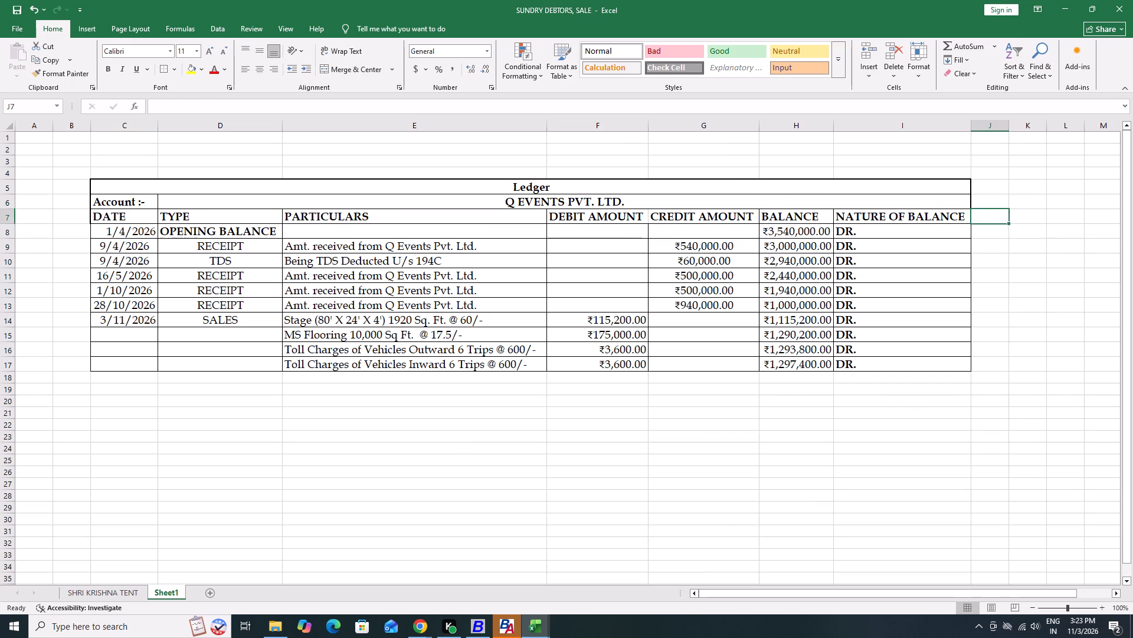
pyautogui.press('Down')
pyautogui.press('Left')
pyautogui.hotkey('ctrl', 'shift', 'Down')
pyautogui.write('hac')
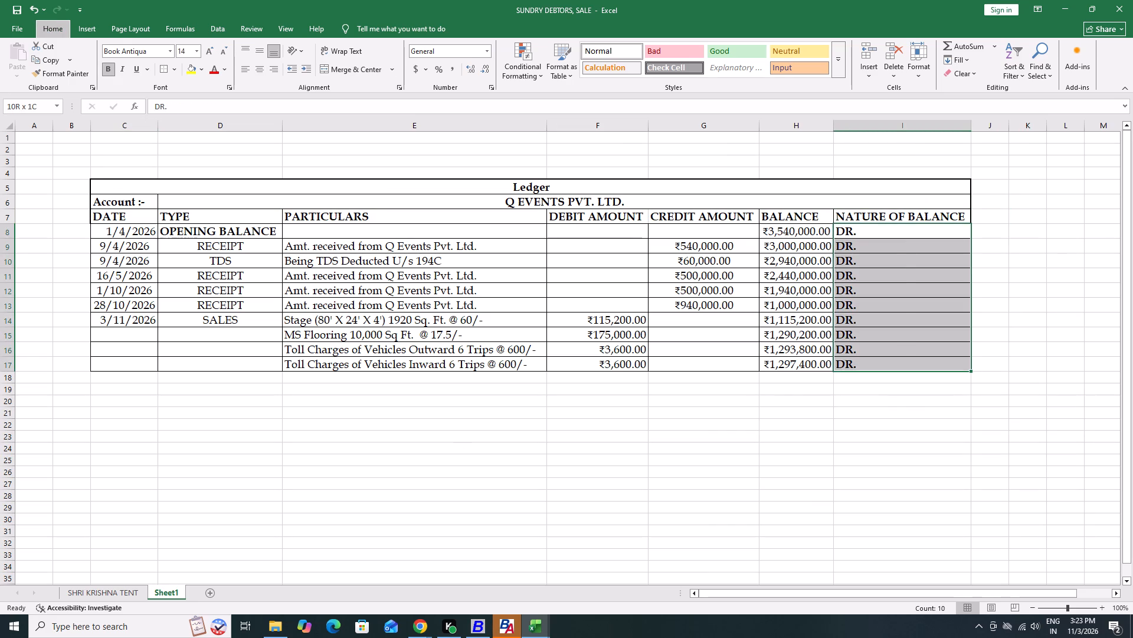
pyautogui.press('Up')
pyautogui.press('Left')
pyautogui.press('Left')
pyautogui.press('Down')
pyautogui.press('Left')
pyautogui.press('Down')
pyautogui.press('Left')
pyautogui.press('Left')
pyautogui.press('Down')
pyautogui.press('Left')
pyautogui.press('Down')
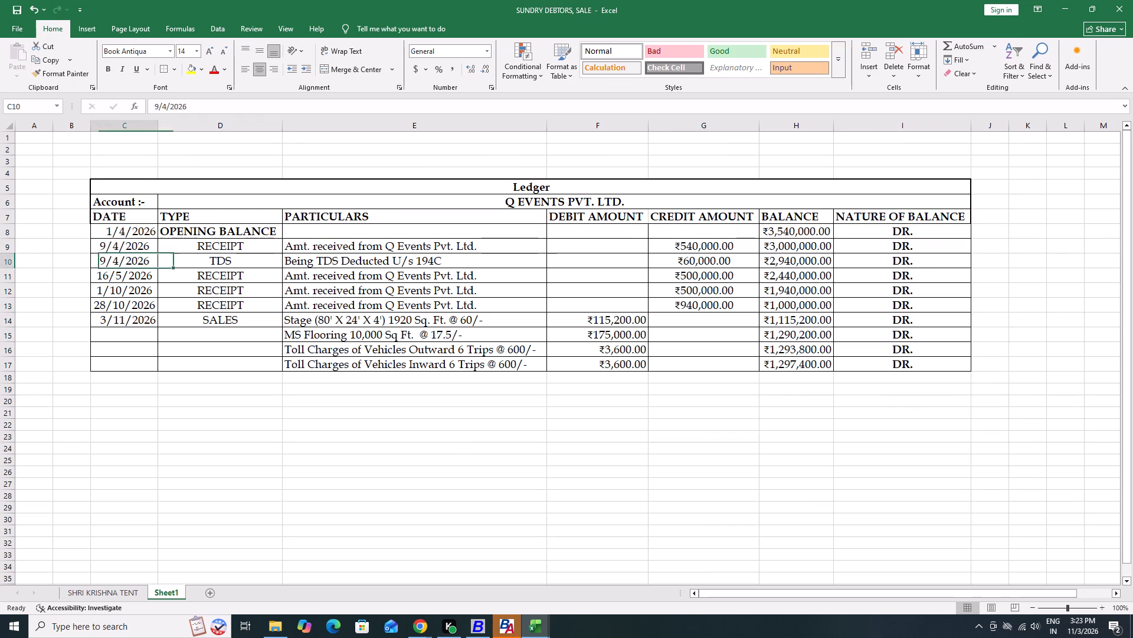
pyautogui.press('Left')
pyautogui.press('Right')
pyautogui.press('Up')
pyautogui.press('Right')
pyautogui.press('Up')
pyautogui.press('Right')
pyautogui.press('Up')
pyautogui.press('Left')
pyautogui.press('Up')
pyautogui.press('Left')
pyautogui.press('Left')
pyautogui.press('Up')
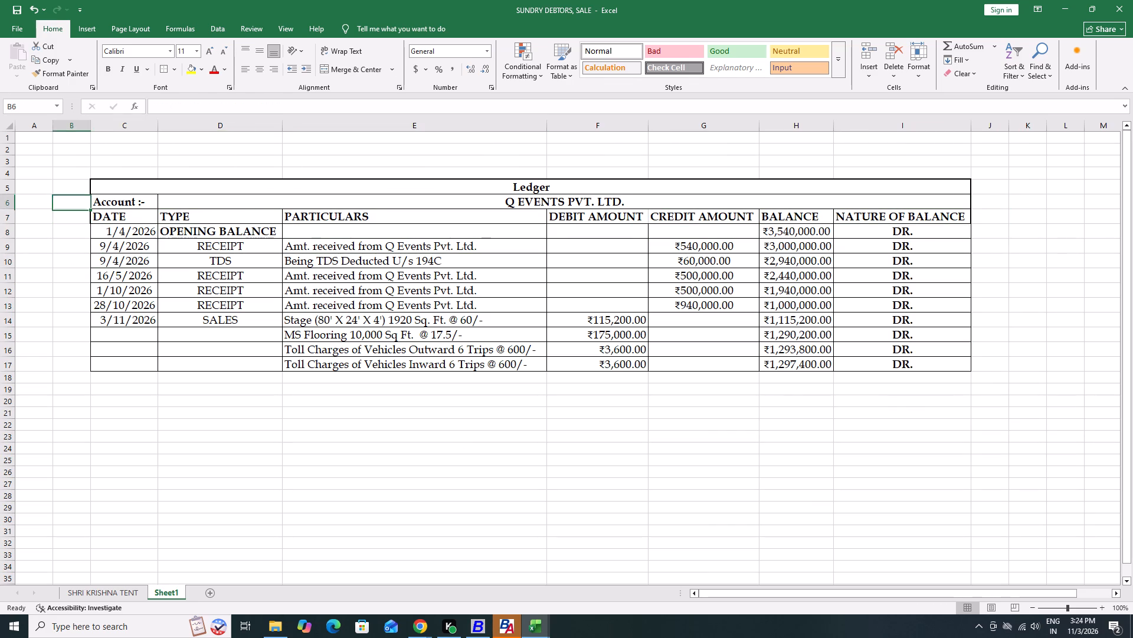
# Insert an entire blank row above the 3/11/2026 SALES entry, at row 14.
pyautogui.press('Right')
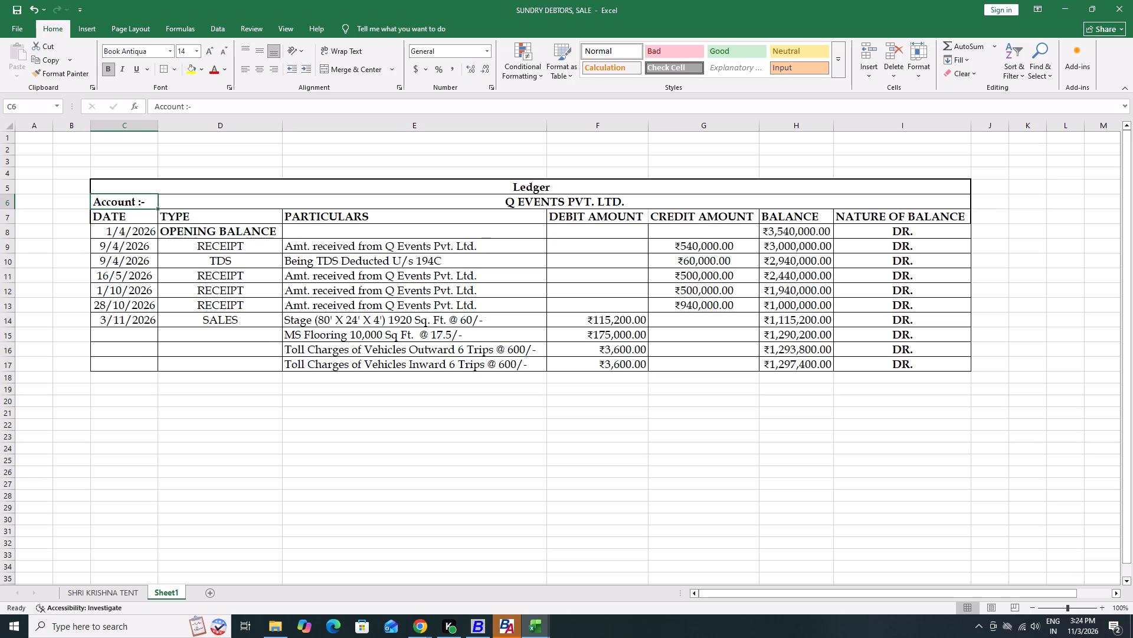
pyautogui.press('Down')
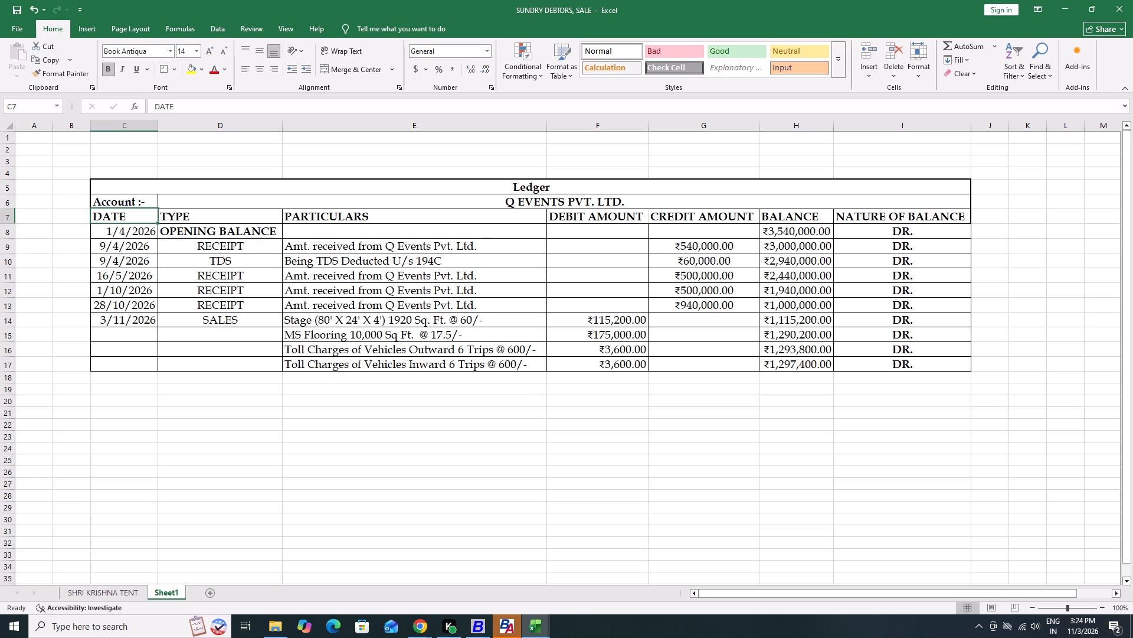
pyautogui.press('Down')
pyautogui.press('Down')
pyautogui.press('Down')
pyautogui.press('Down')
pyautogui.press('Down')
pyautogui.press('Down')
pyautogui.press('Down')
pyautogui.hotkey('ctrl', '+')
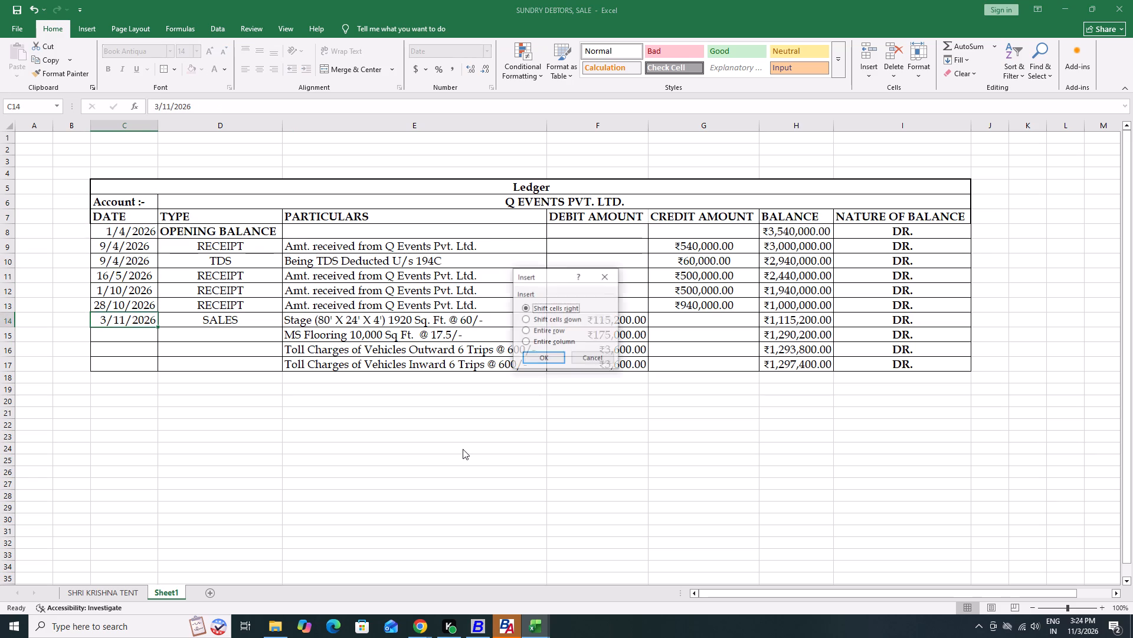
pyautogui.press('Down')
pyautogui.press('Down')
pyautogui.press('Return')
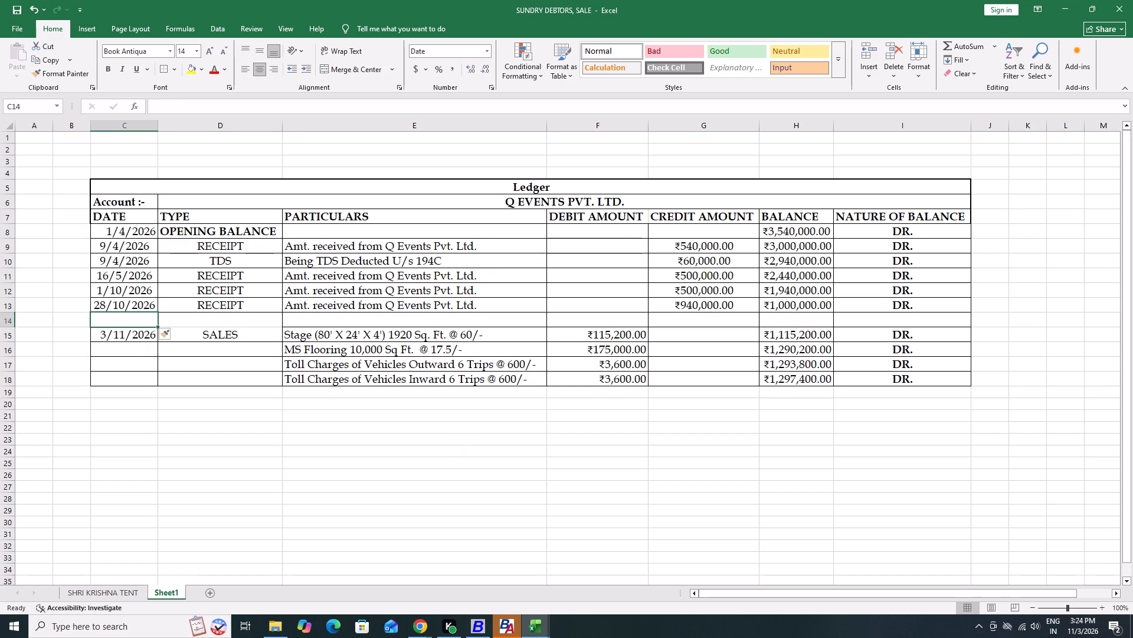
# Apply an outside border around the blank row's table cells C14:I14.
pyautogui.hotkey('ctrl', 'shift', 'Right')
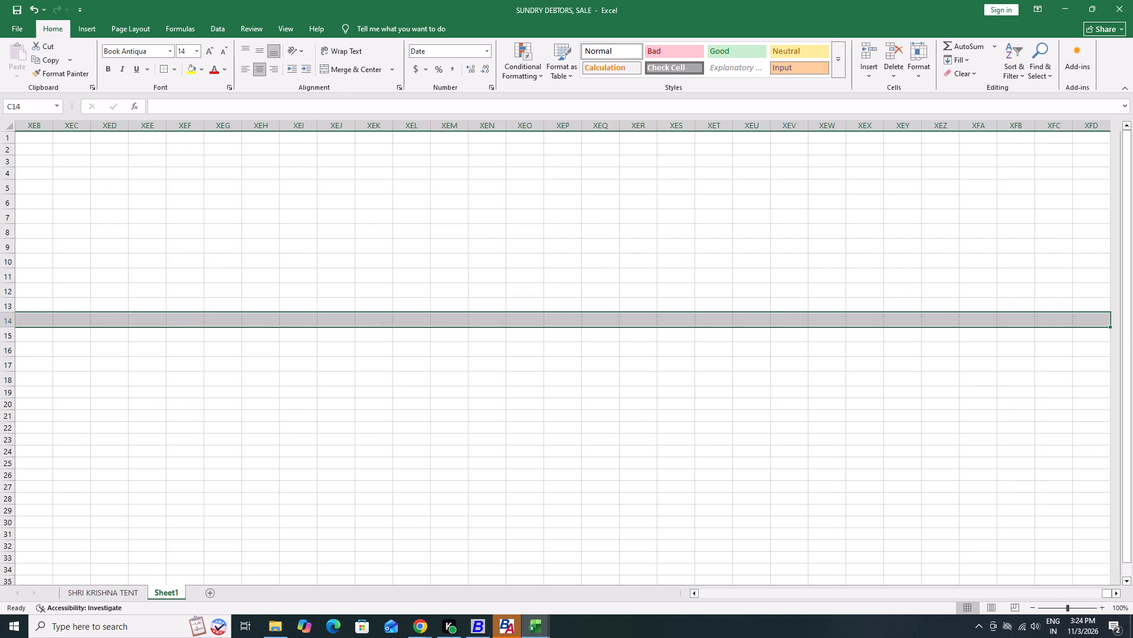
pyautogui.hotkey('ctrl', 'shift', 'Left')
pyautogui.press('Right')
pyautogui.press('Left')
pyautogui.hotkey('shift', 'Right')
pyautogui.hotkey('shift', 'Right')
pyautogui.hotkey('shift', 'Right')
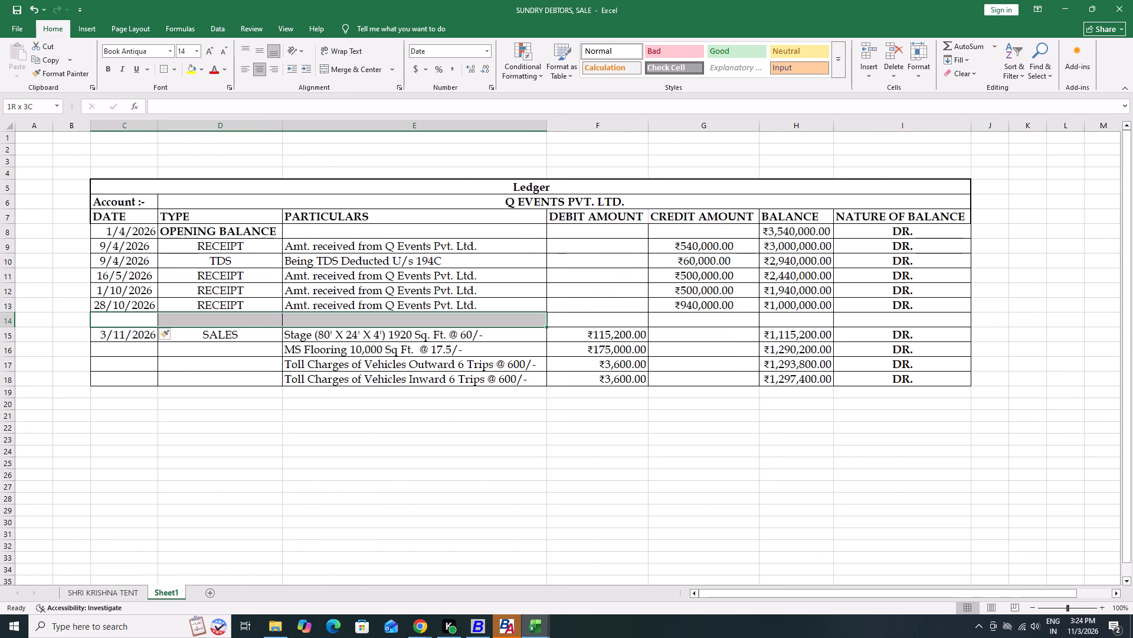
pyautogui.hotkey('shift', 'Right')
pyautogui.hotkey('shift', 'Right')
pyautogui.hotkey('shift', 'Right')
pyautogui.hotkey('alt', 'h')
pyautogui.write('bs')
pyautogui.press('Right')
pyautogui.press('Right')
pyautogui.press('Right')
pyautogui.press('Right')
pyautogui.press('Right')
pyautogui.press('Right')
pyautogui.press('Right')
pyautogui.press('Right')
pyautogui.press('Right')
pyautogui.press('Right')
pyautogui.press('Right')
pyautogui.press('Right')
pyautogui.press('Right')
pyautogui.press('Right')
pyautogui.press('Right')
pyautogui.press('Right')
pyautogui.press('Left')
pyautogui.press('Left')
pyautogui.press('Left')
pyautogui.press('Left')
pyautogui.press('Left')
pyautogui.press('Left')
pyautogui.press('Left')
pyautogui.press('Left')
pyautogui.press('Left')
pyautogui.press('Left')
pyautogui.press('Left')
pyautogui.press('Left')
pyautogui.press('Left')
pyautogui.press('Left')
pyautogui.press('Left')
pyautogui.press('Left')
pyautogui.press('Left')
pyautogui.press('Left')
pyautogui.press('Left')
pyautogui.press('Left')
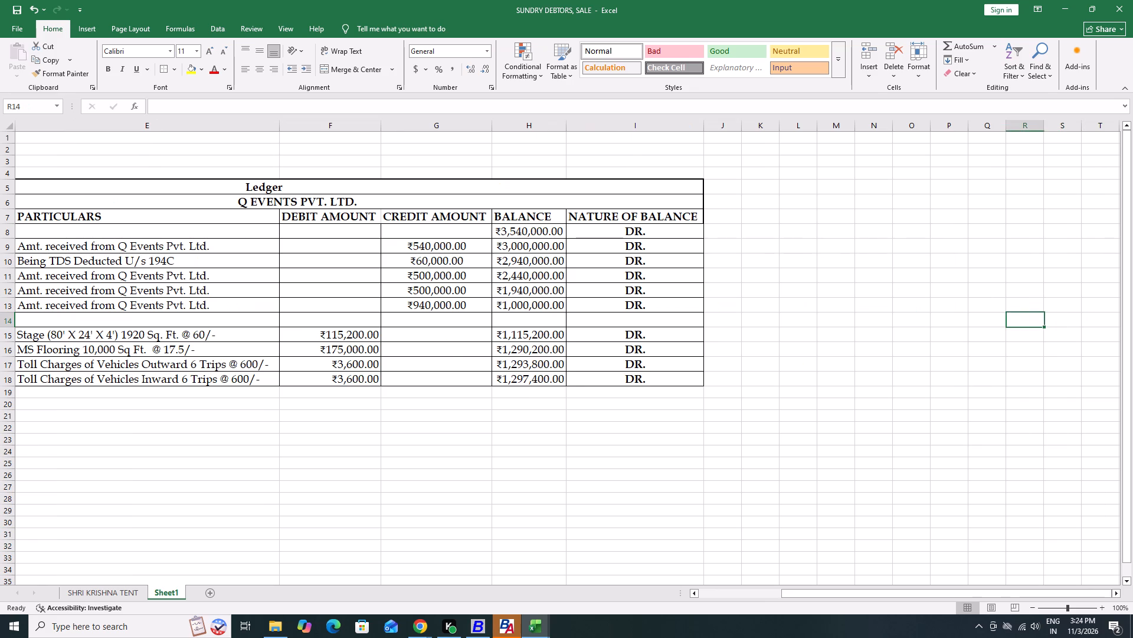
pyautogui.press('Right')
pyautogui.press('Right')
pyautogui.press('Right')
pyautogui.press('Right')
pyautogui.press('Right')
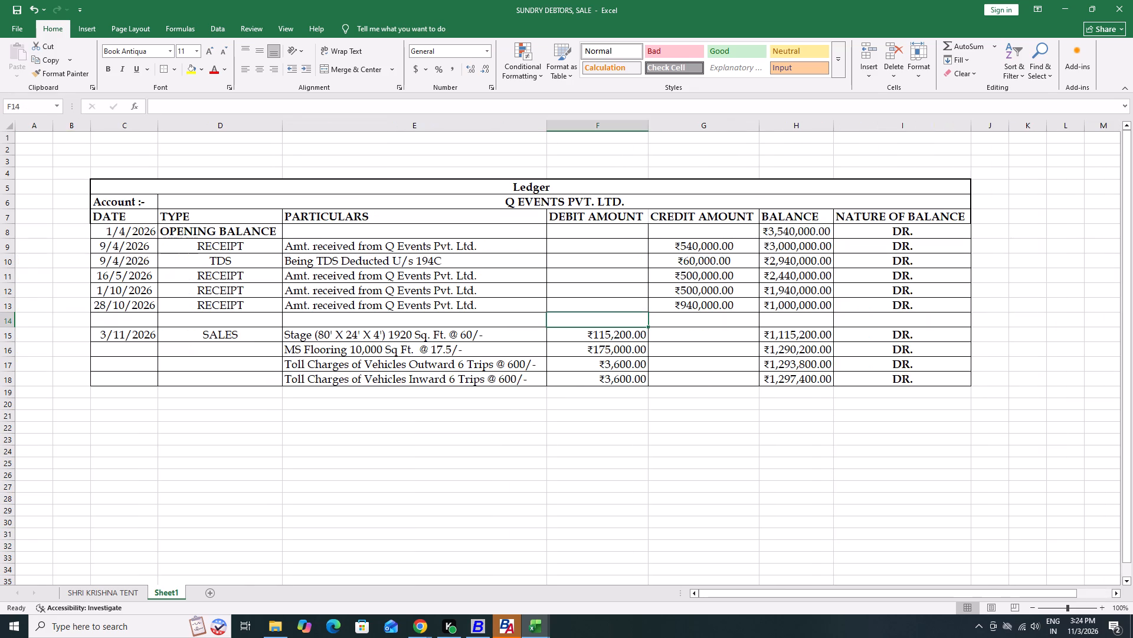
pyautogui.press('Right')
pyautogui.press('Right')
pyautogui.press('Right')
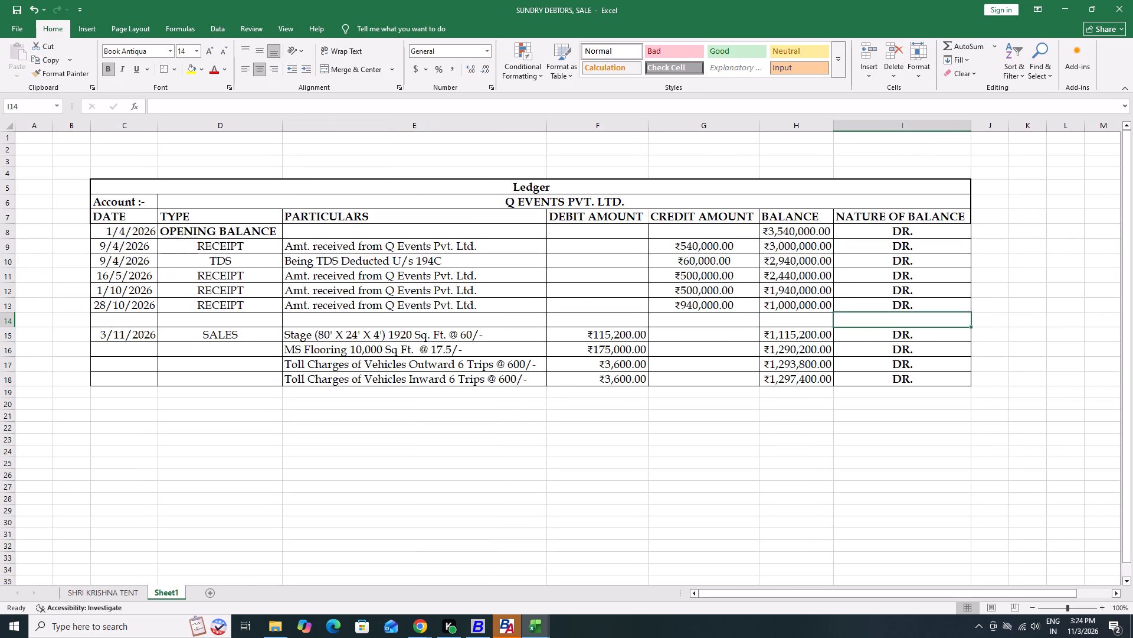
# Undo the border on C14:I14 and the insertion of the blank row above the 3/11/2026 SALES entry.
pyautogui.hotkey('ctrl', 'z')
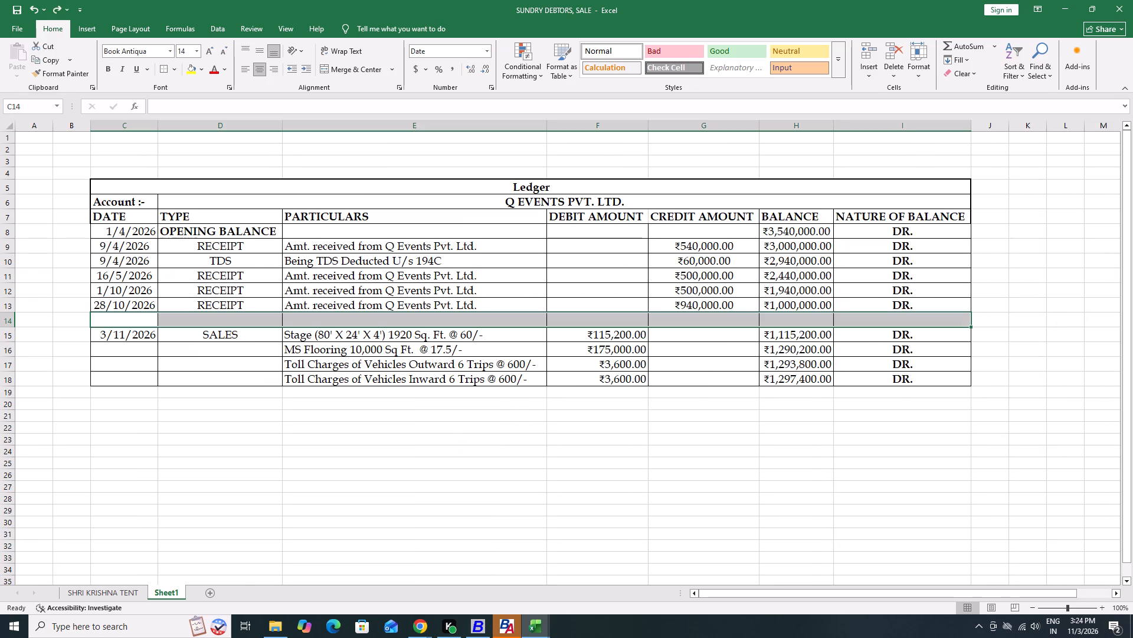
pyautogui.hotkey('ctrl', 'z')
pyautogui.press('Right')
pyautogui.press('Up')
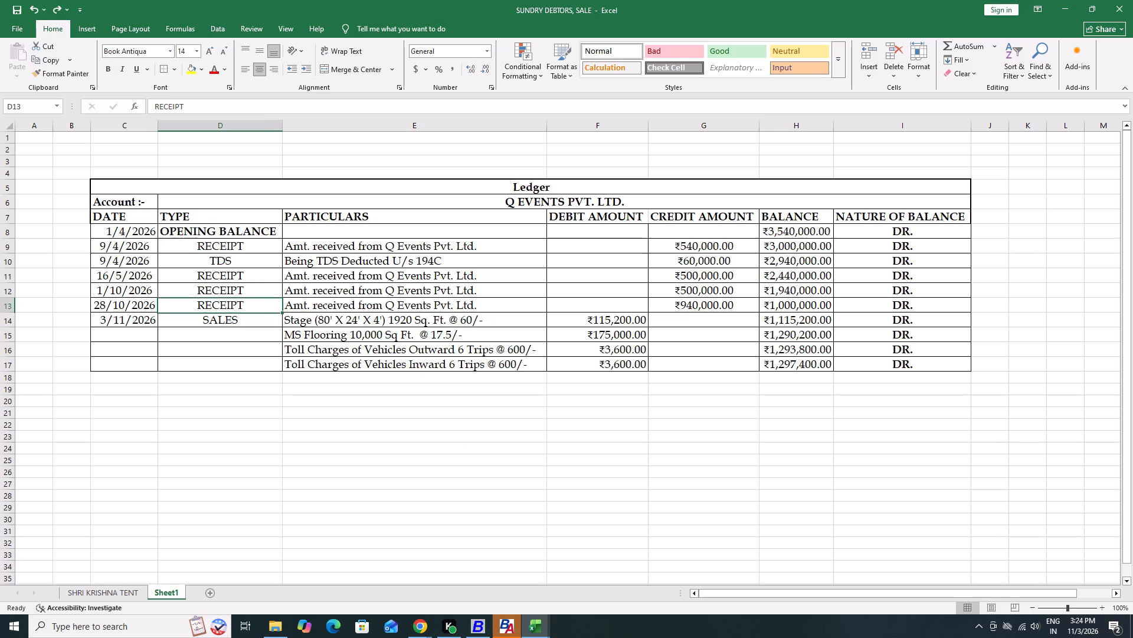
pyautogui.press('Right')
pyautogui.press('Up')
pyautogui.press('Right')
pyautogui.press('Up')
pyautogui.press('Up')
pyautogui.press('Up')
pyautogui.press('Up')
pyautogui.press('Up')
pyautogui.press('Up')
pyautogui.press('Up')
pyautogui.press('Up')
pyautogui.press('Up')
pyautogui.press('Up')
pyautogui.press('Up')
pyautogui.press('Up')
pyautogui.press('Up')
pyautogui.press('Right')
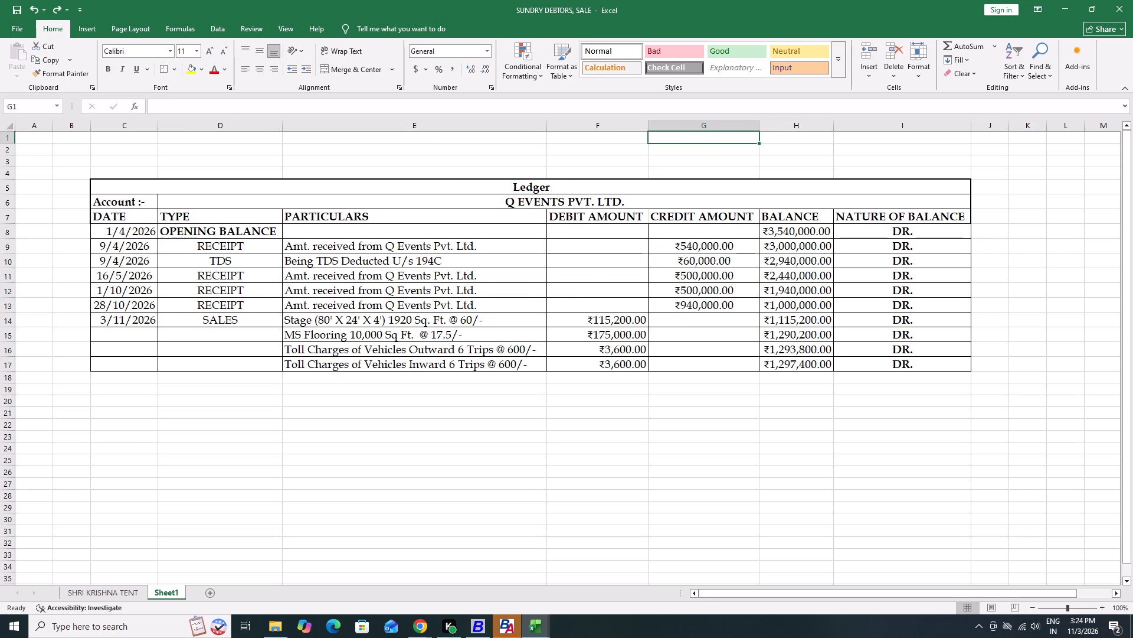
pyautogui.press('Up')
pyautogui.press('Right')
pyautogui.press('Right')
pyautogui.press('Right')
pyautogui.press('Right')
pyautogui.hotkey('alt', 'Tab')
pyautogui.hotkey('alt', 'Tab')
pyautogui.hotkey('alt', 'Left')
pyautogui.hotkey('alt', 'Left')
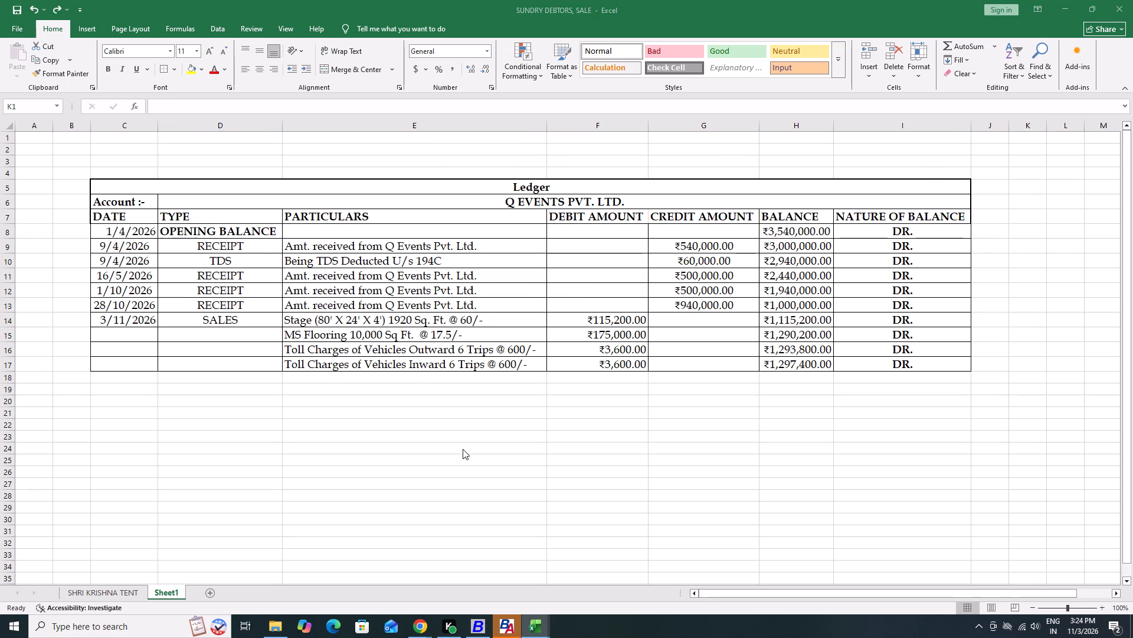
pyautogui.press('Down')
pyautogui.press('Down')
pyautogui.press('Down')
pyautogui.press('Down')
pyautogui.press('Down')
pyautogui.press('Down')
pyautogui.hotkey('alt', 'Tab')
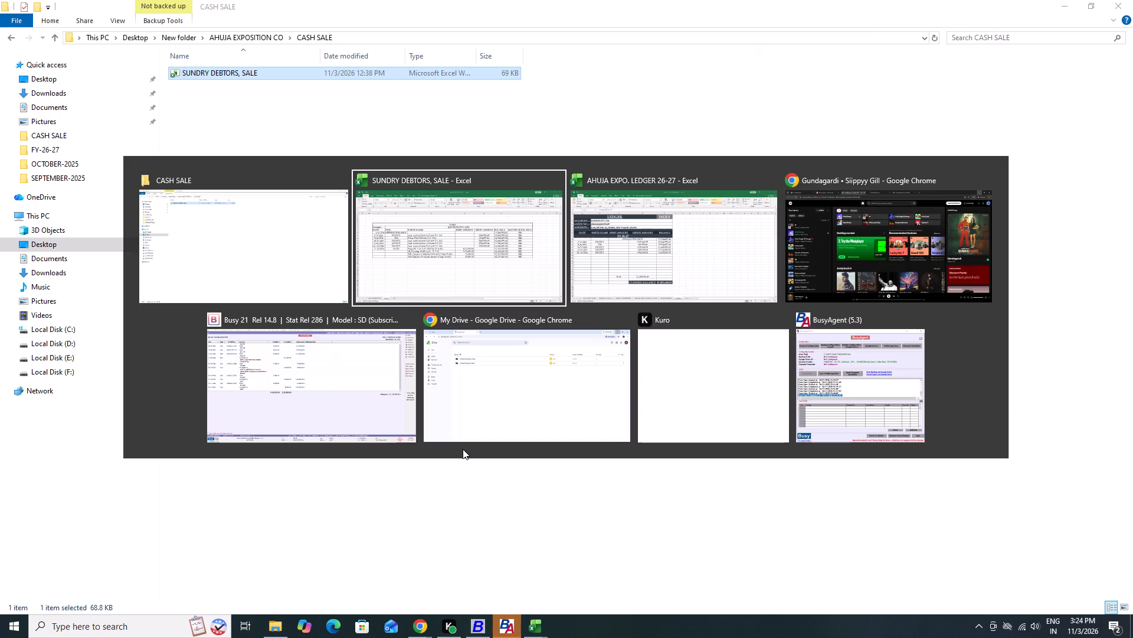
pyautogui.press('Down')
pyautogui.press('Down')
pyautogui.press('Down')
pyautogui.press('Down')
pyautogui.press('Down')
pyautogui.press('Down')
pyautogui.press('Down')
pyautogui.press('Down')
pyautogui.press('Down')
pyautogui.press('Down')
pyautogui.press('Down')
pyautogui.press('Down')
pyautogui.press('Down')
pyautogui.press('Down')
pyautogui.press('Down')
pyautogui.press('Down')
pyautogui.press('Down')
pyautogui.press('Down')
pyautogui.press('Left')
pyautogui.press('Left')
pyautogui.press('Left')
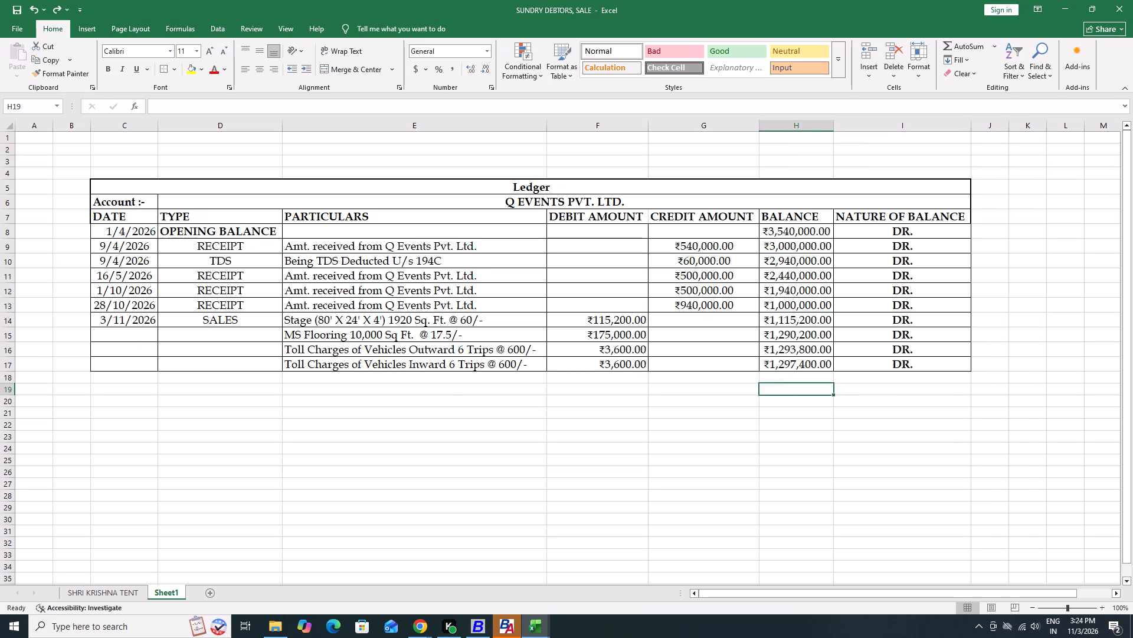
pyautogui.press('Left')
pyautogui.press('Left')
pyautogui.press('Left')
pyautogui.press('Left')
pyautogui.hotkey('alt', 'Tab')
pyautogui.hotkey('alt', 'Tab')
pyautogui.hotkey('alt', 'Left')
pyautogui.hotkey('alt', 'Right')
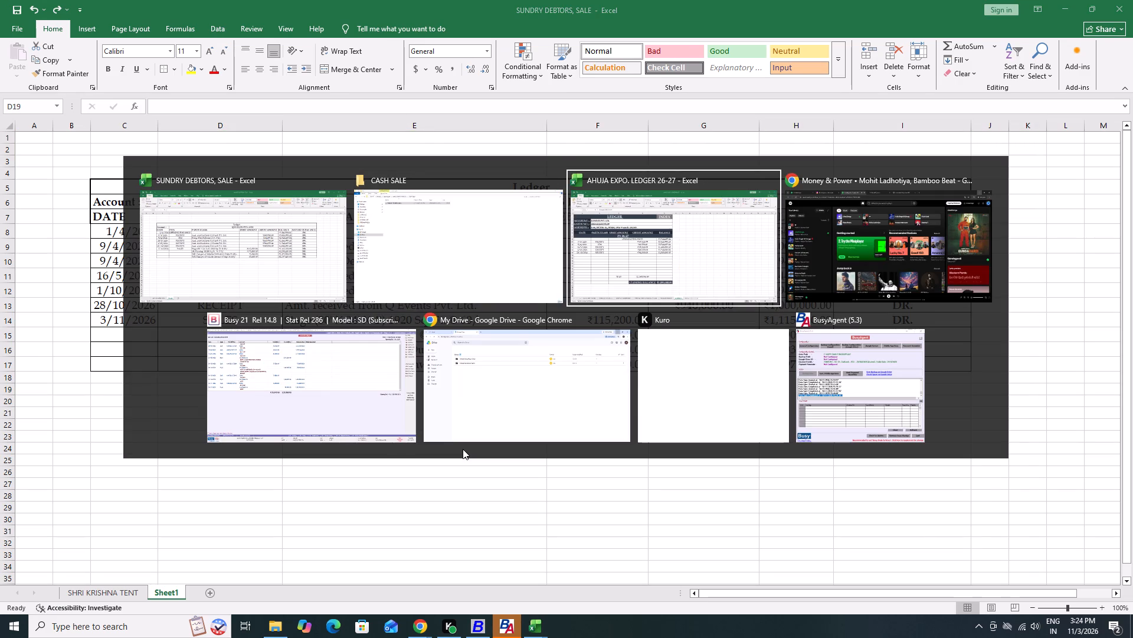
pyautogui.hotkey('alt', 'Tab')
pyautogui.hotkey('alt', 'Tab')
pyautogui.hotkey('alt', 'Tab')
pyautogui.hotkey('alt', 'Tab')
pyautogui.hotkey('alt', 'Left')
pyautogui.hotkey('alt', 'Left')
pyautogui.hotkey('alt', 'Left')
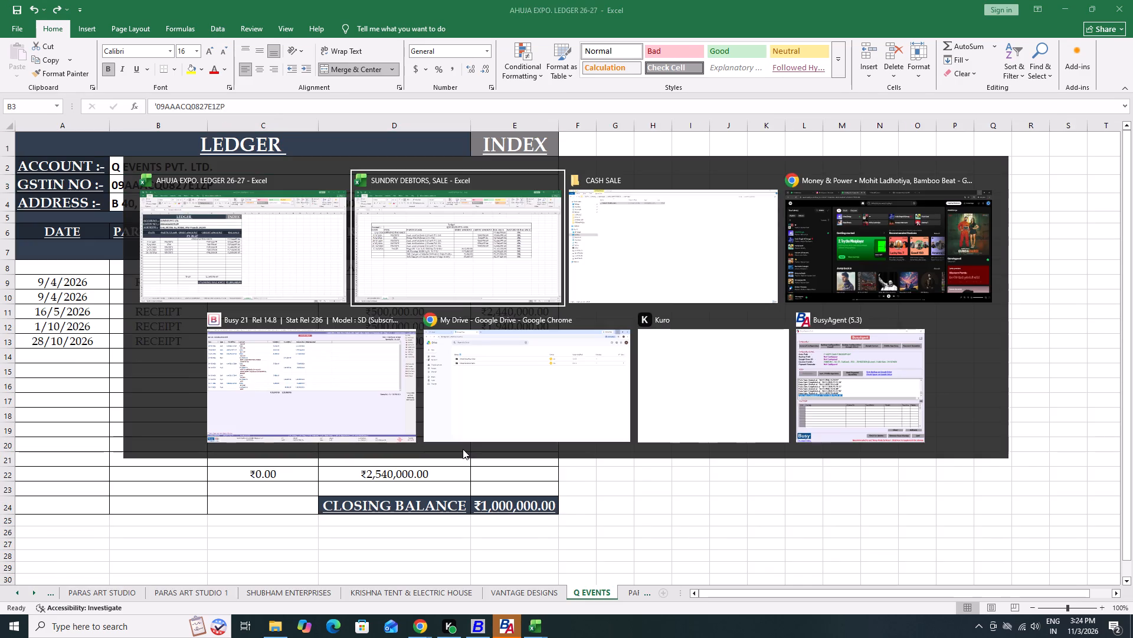
# Copy the Ahuja Exposition Company header picture from the SHRI KRISHNA TENT sheet and paste it at D2 on Sheet1.
pyautogui.hotkey('ctrl', 'pageup')
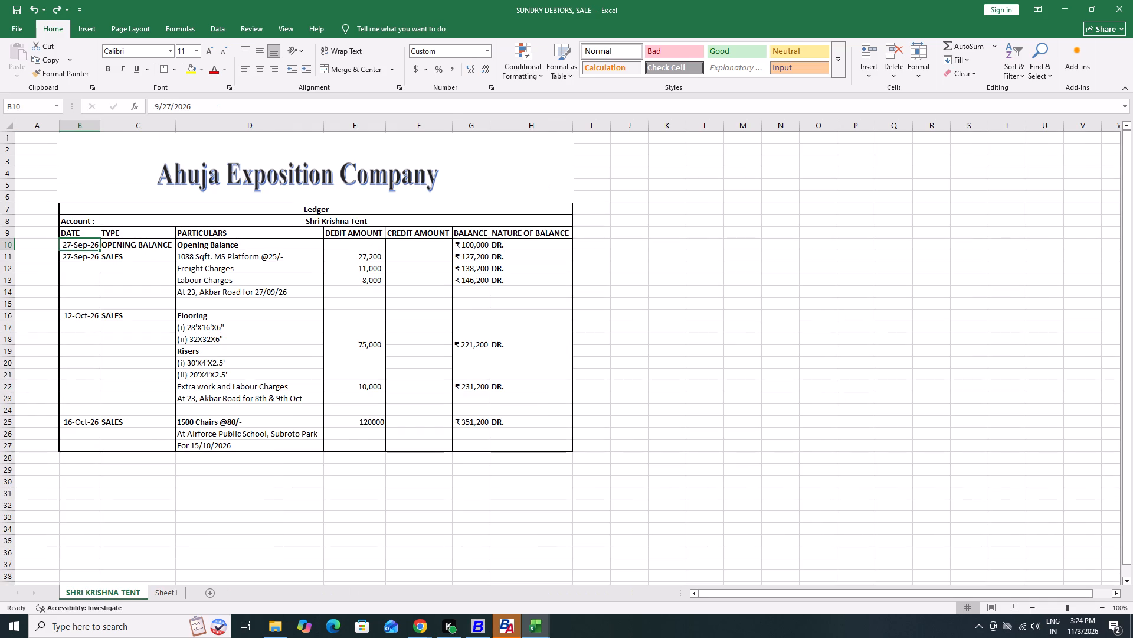
pyautogui.click(353, 171)
pyautogui.rightClick(352, 172)
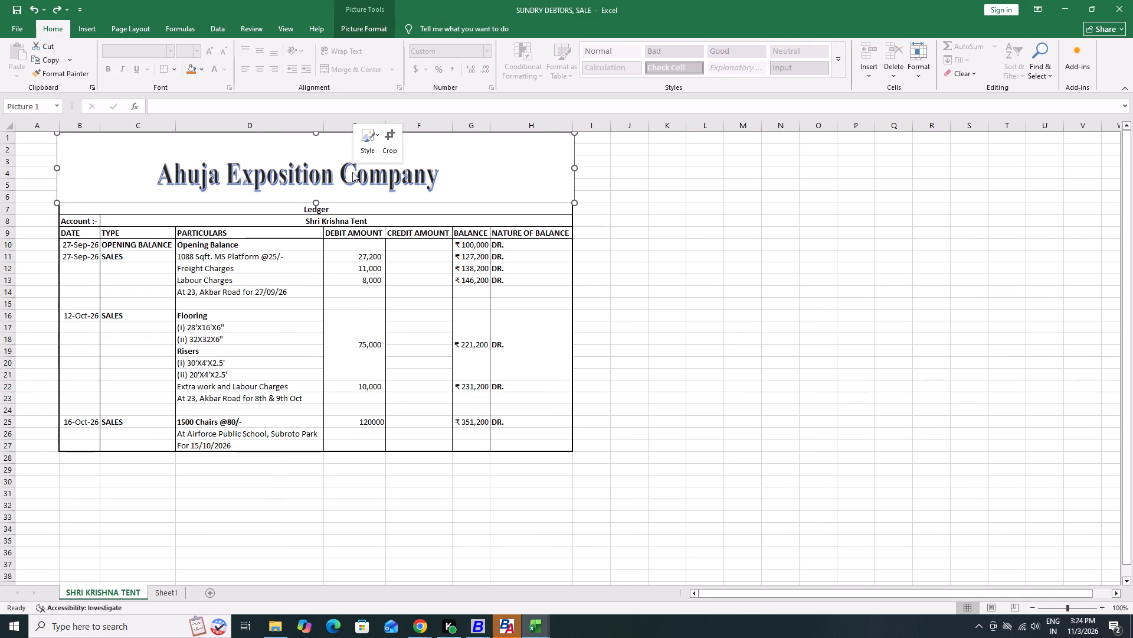
pyautogui.click(381, 213)
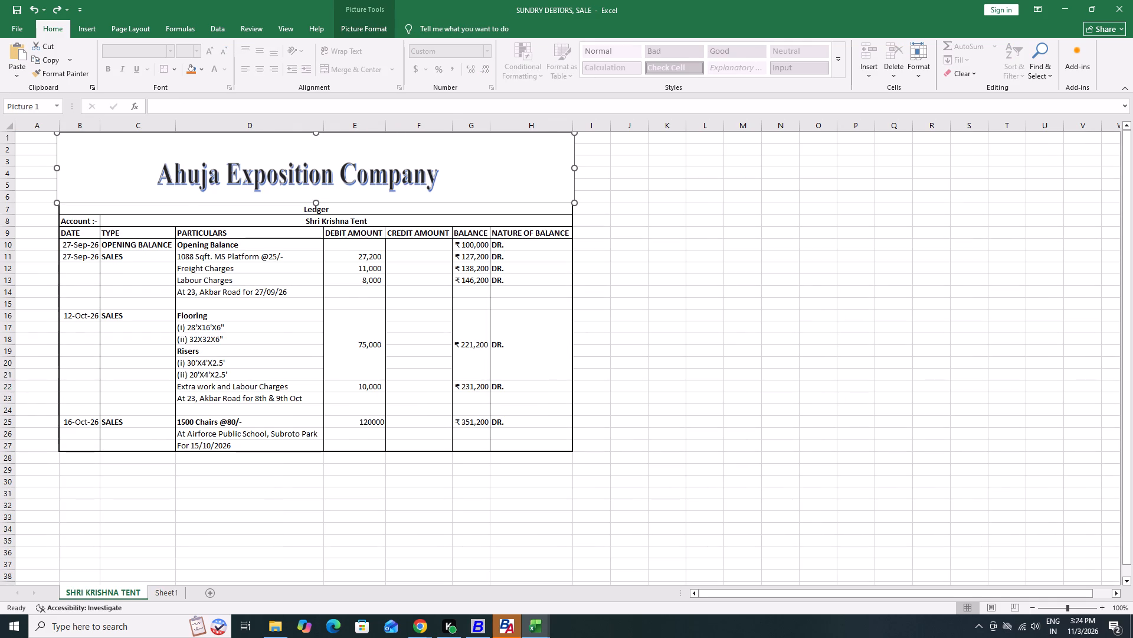
pyautogui.click(169, 591)
pyautogui.rightClick(224, 153)
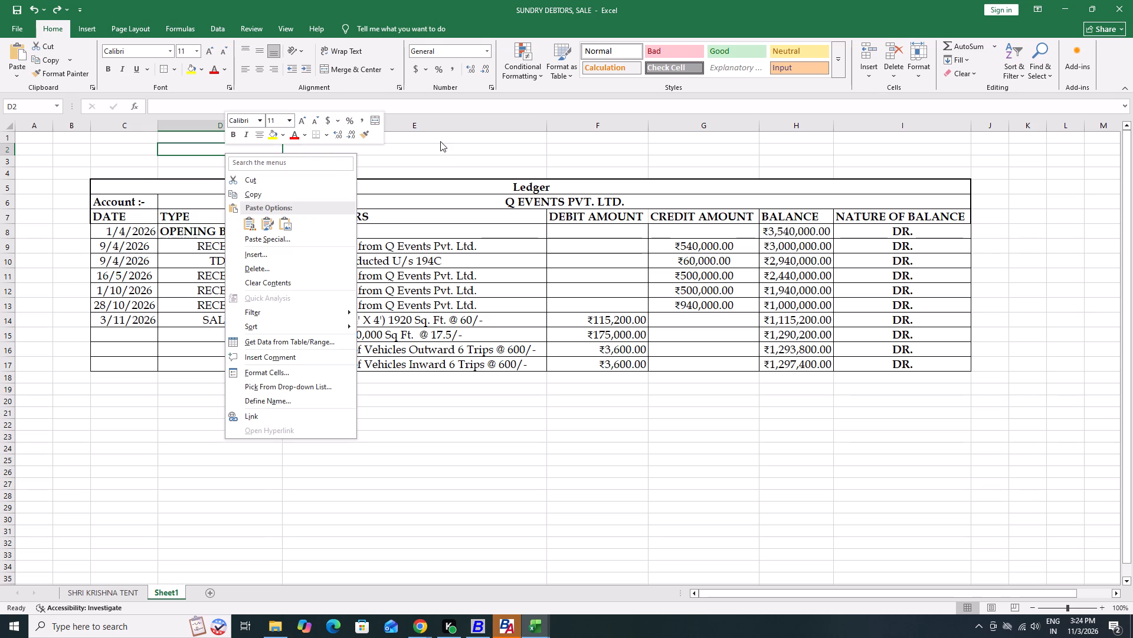
pyautogui.hotkey('ctrl', 'v')
pyautogui.press('Escape')
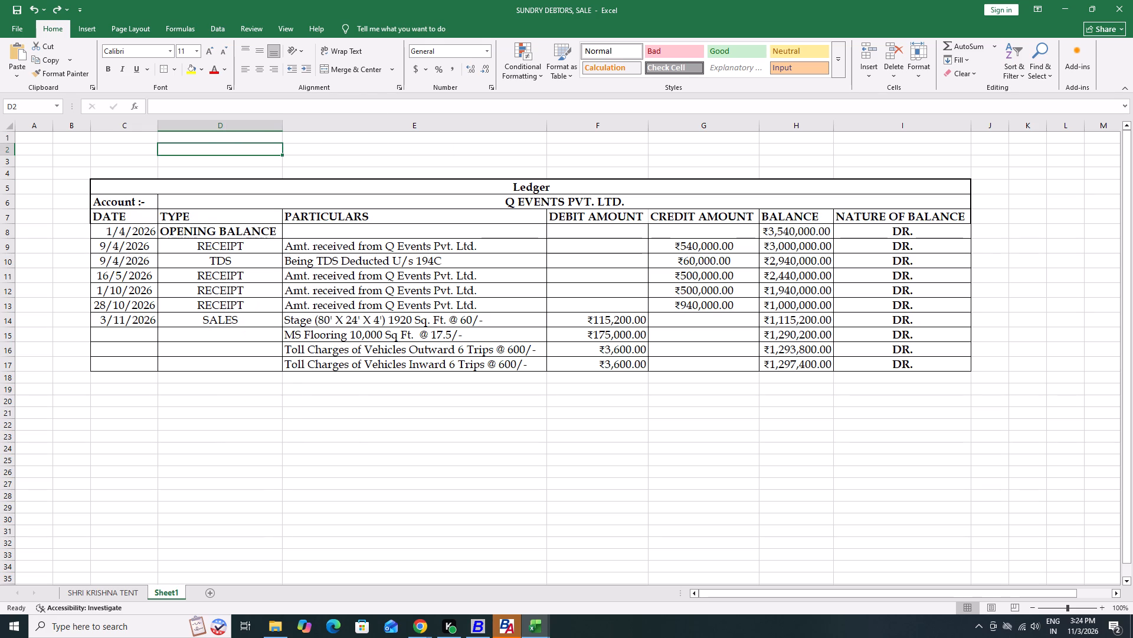
pyautogui.hotkey('ctrl', 'v')
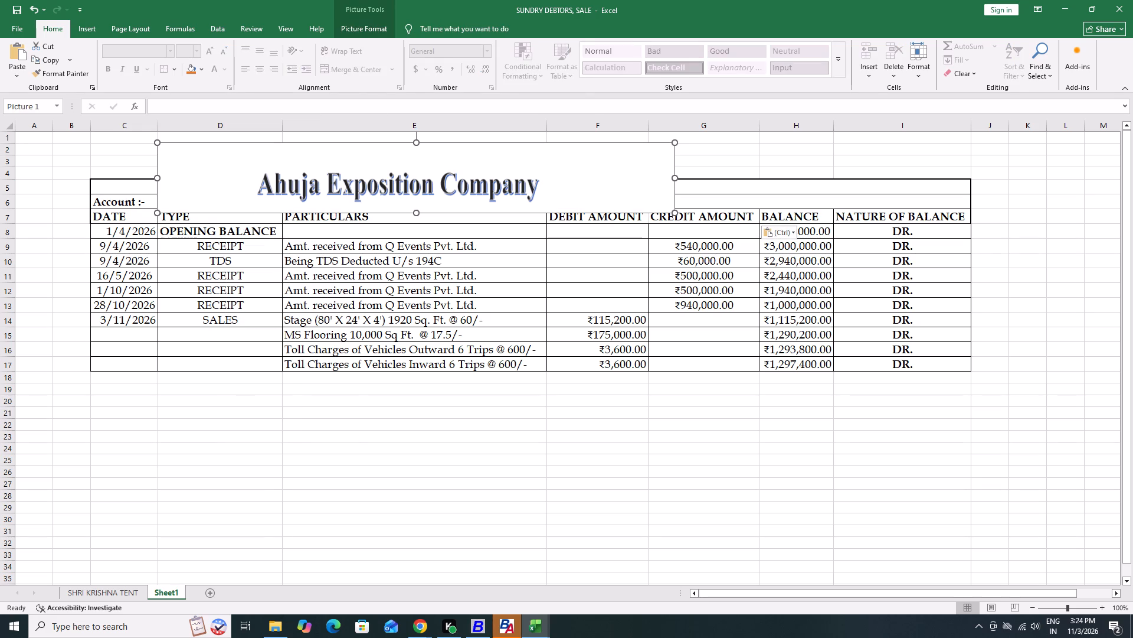
# Move and resize the header picture to span slightly beyond the ledger's width and fit in rows 1–4 above the Ledger title.
pyautogui.moveTo(159, 176); pyautogui.dragTo(78, 155)
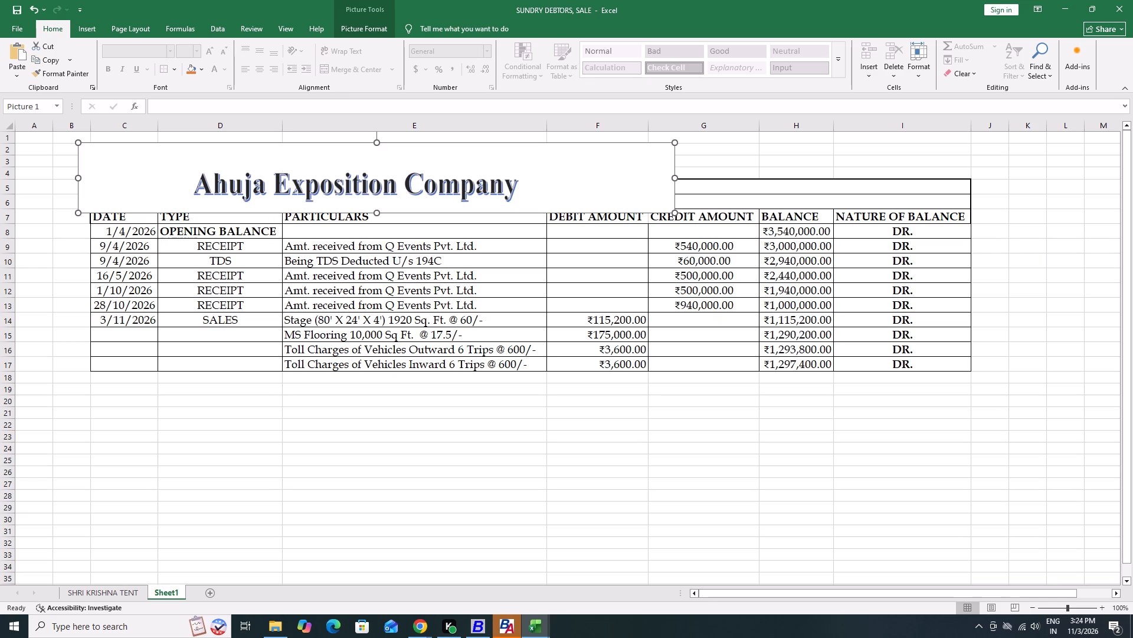
pyautogui.moveTo(336, 168); pyautogui.dragTo(338, 145)
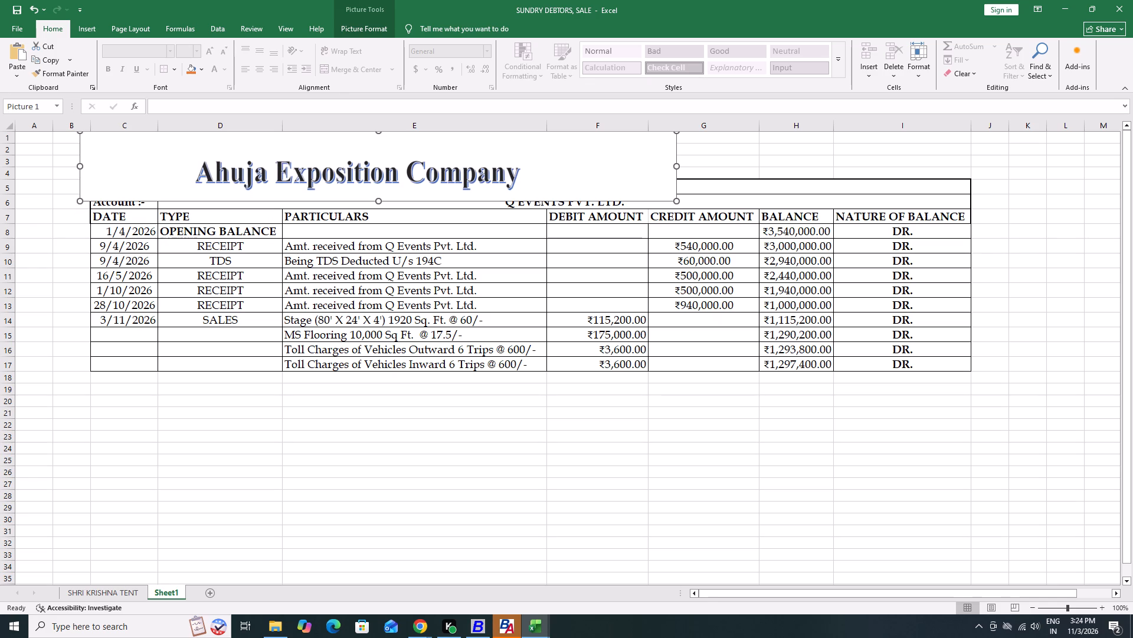
pyautogui.moveTo(675, 166); pyautogui.dragTo(954, 139)
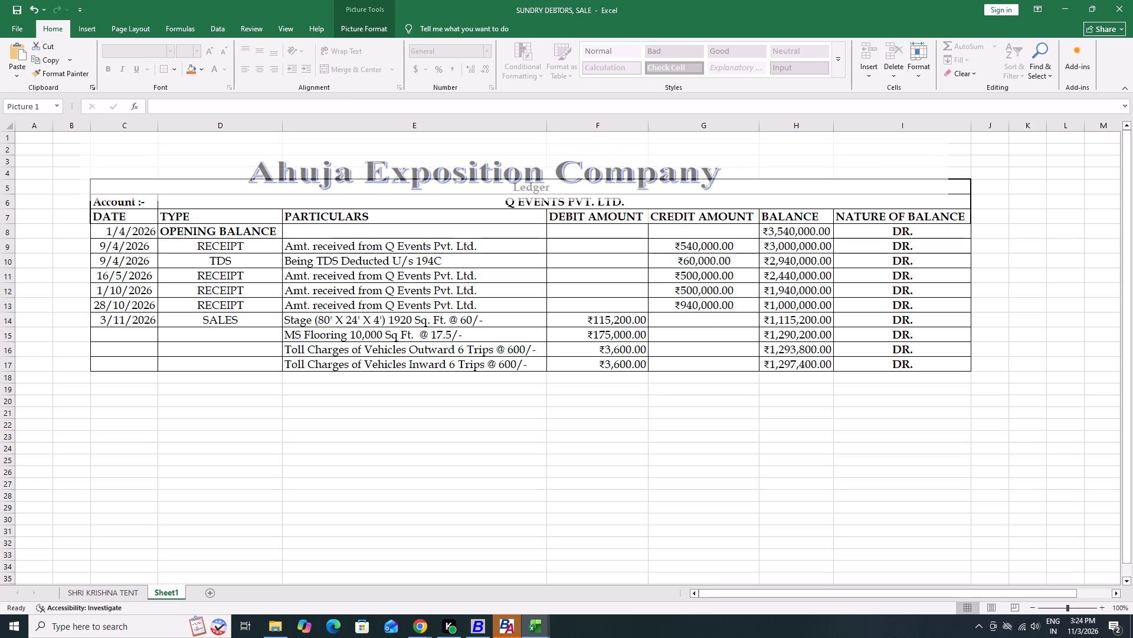
pyautogui.moveTo(954, 139); pyautogui.dragTo(984, 143)
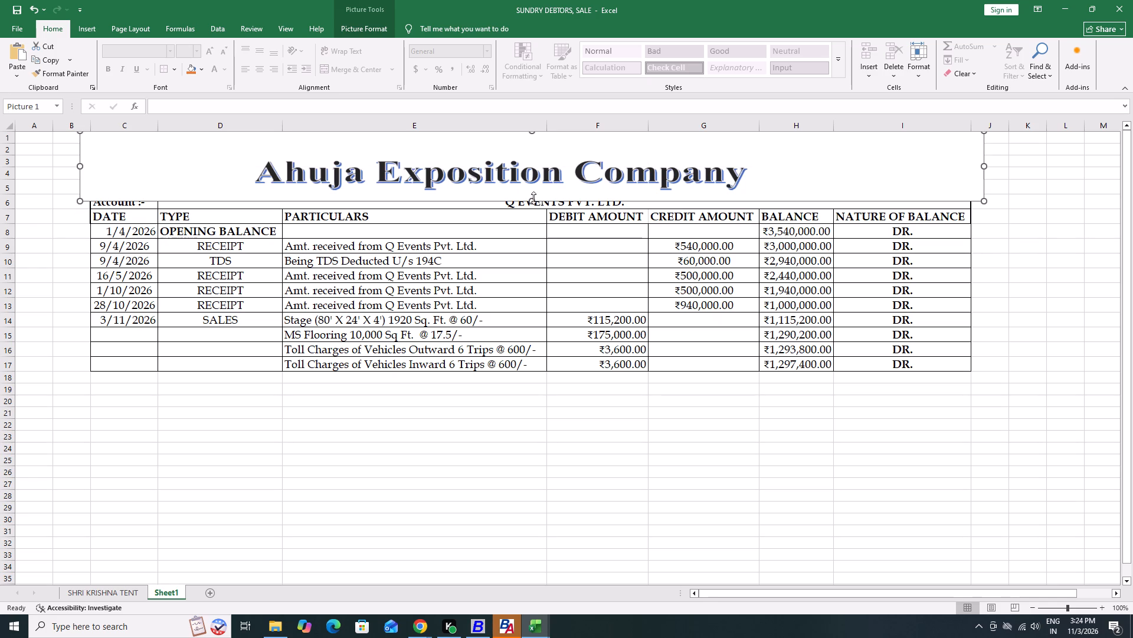
pyautogui.moveTo(533, 198); pyautogui.dragTo(528, 174)
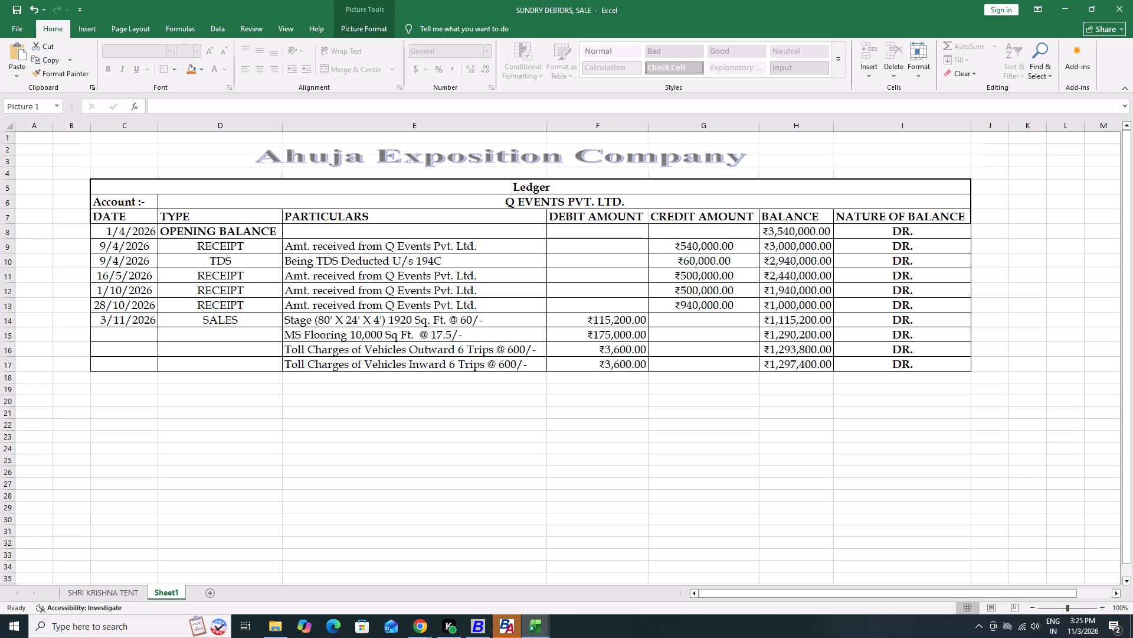
pyautogui.moveTo(528, 174); pyautogui.dragTo(528, 174)
pyautogui.click(374, 425)
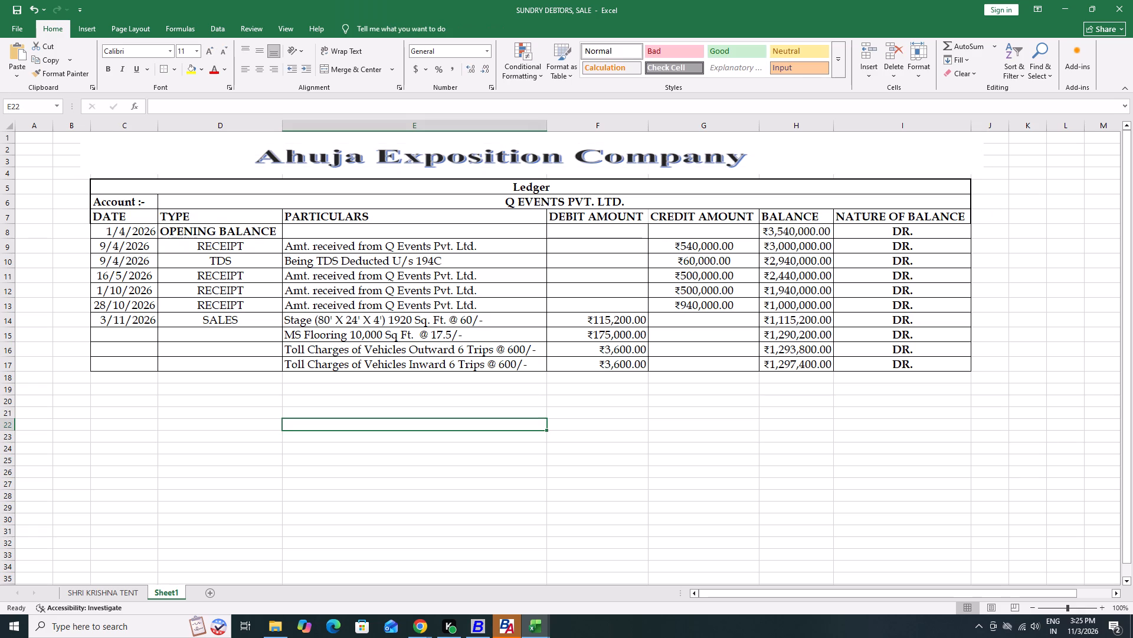
# Insert two blank rows at row 4, between the company header picture and the Ledger title.
pyautogui.press('Up')
pyautogui.press('Left')
pyautogui.press('Up')
pyautogui.press('Left')
pyautogui.press('Up')
pyautogui.press('Left')
pyautogui.press('Up')
pyautogui.press('Up')
pyautogui.press('Up')
pyautogui.press('Up')
pyautogui.press('Up')
pyautogui.press('Up')
pyautogui.press('Up')
pyautogui.press('Up')
pyautogui.press('Up')
pyautogui.press('Up')
pyautogui.press('Up')
pyautogui.press('Up')
pyautogui.press('Up')
pyautogui.press('Up')
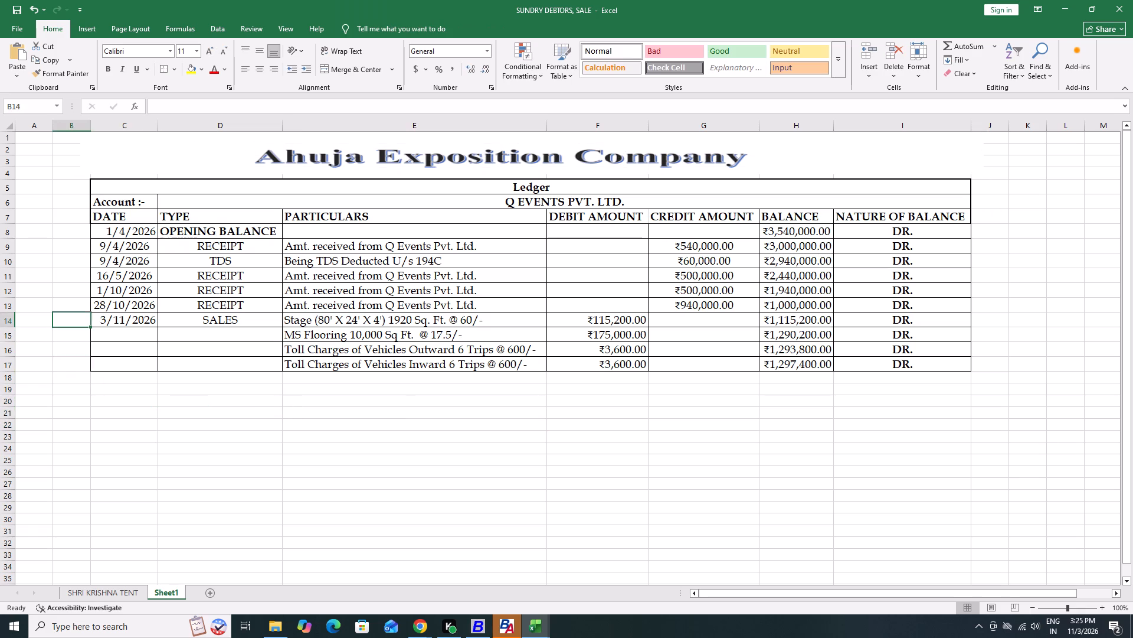
pyautogui.press('Down')
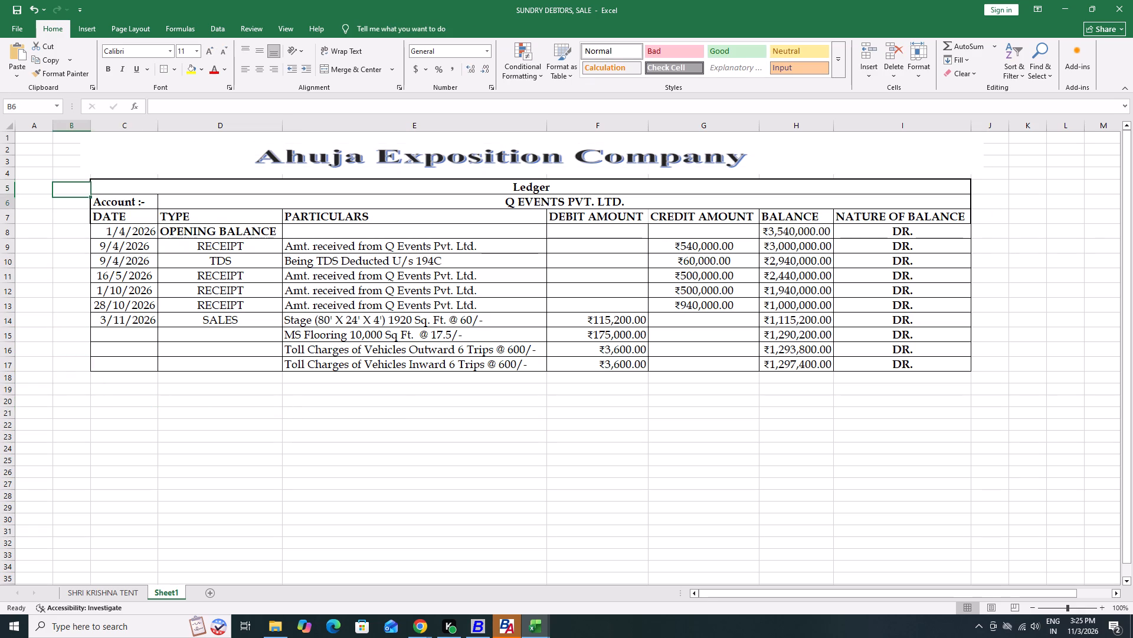
pyautogui.press('Up')
pyautogui.press('Up')
pyautogui.hotkey('ctrl', '+')
pyautogui.press('Down')
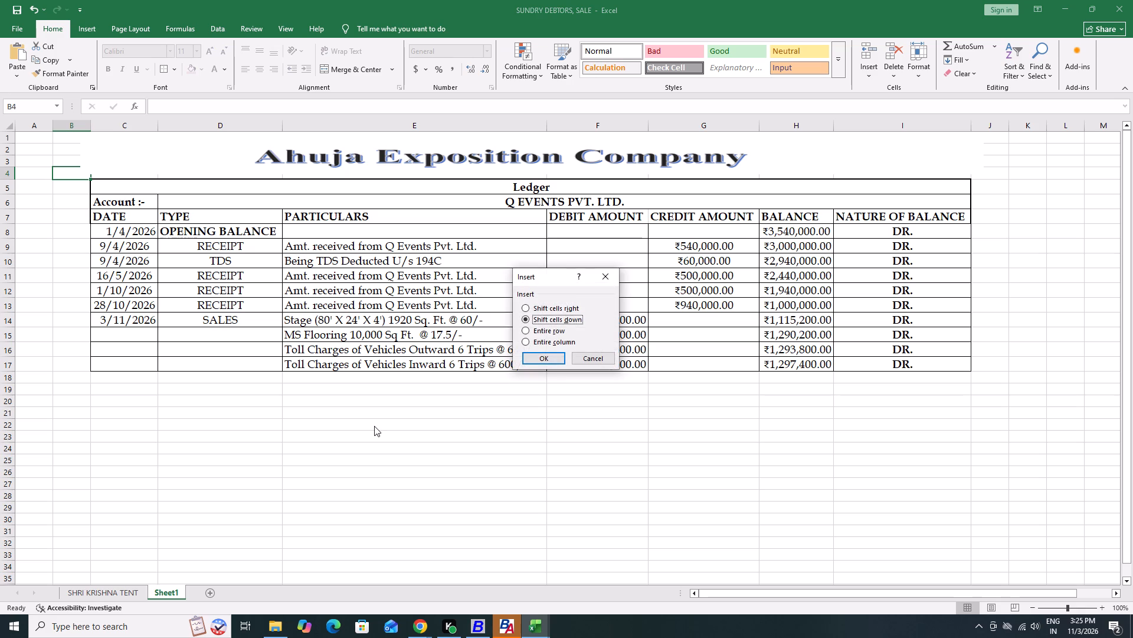
pyautogui.press('Down')
pyautogui.press('Return')
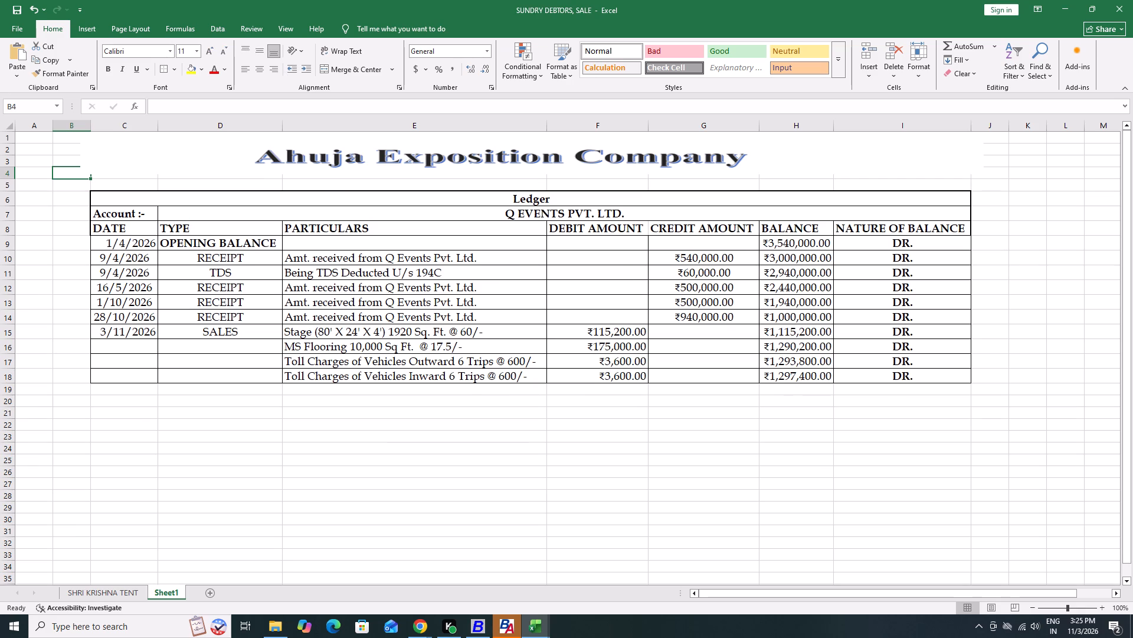
pyautogui.hotkey('ctrl', 'y')
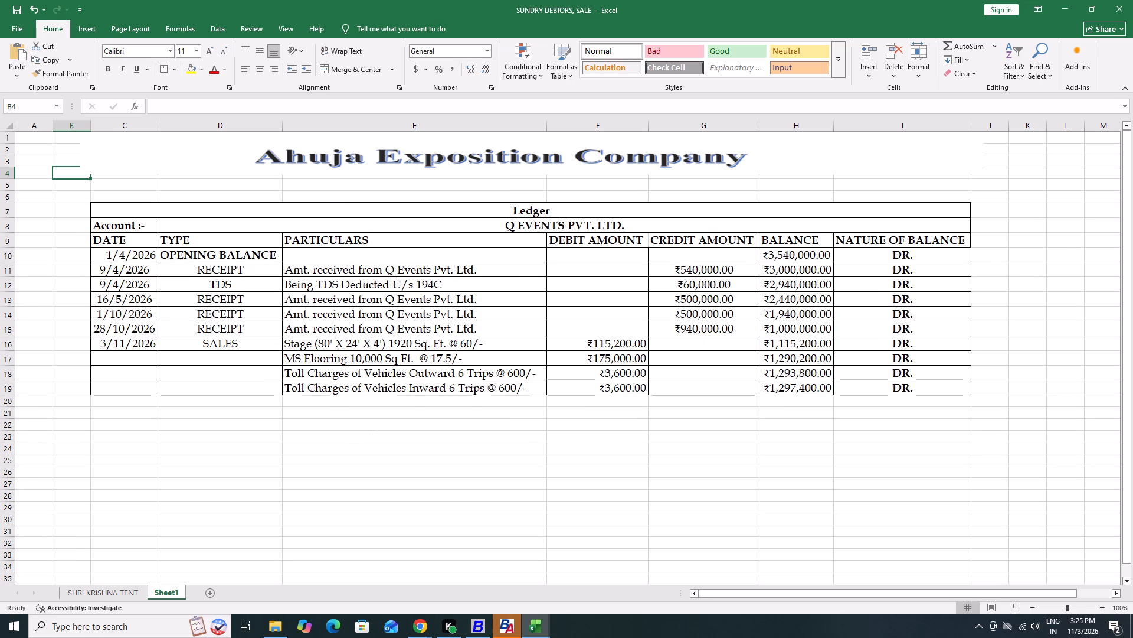
# Resize the company header picture so its bottom reaches just above the Ledger title and its right edge aligns with column I's edge.
pyautogui.click(323, 158)
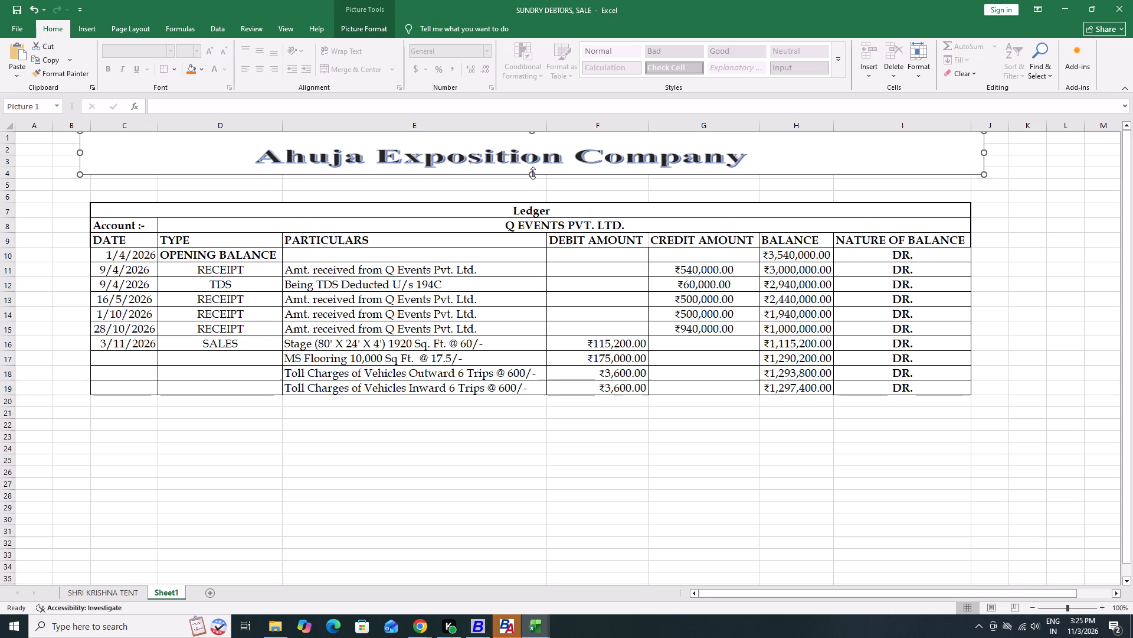
pyautogui.moveTo(533, 173); pyautogui.dragTo(535, 204)
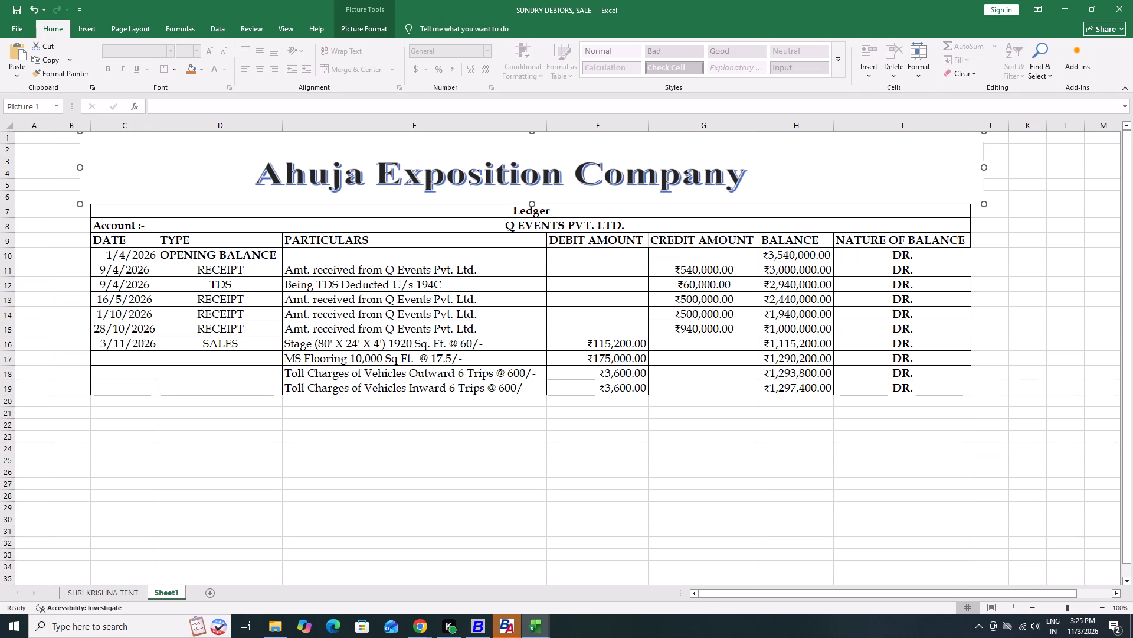
pyautogui.moveTo(986, 169); pyautogui.dragTo(970, 159)
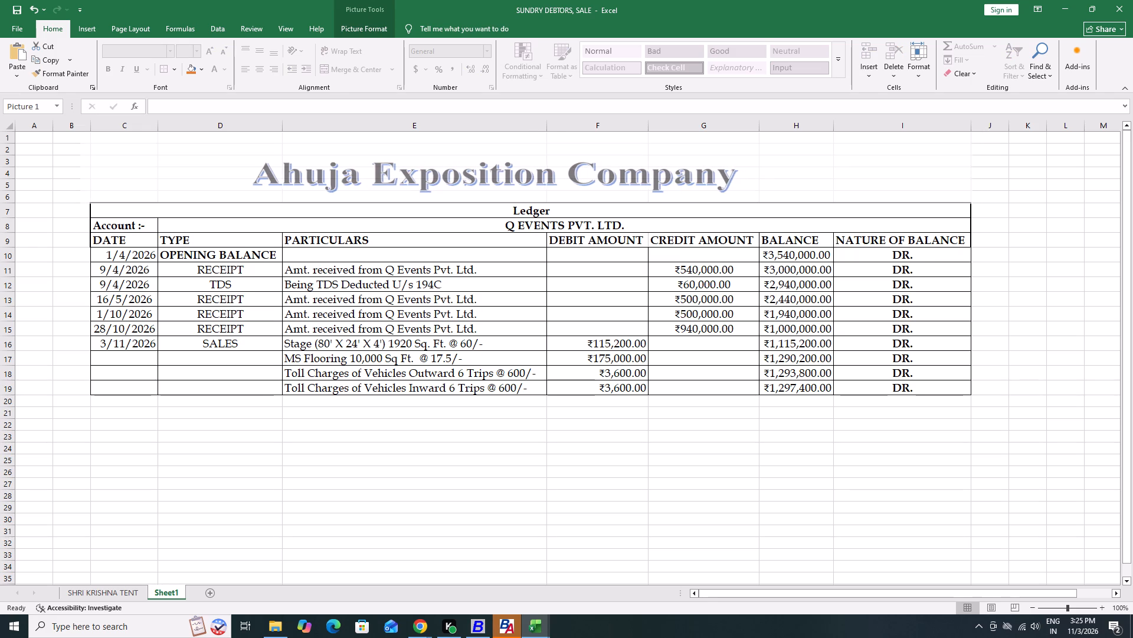
pyautogui.moveTo(970, 159); pyautogui.dragTo(965, 156)
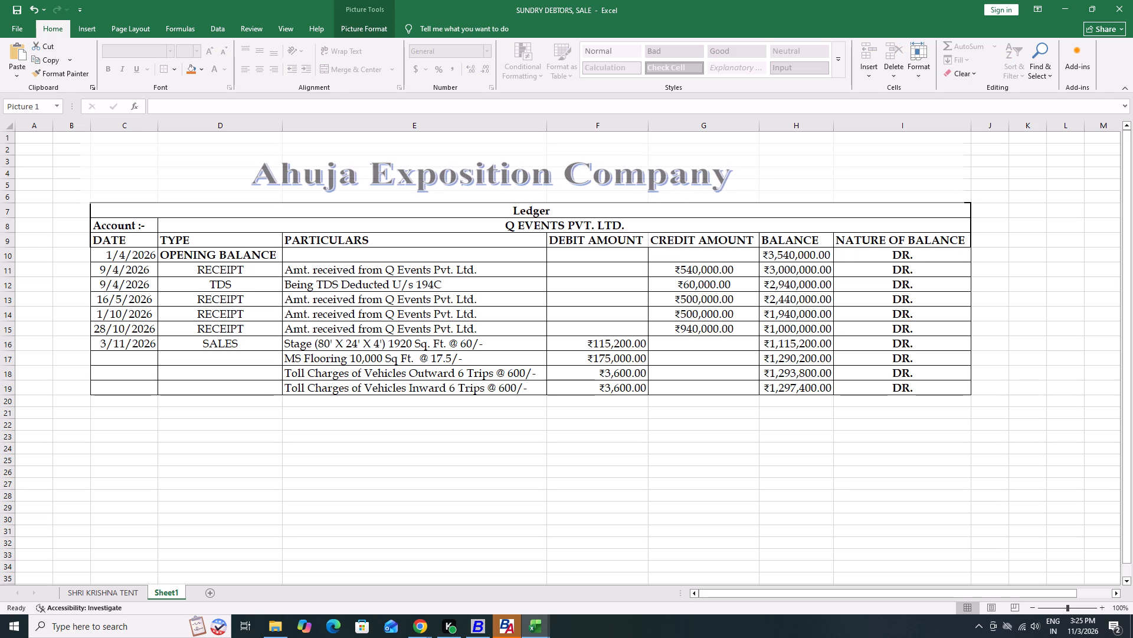
pyautogui.moveTo(965, 156); pyautogui.dragTo(972, 155)
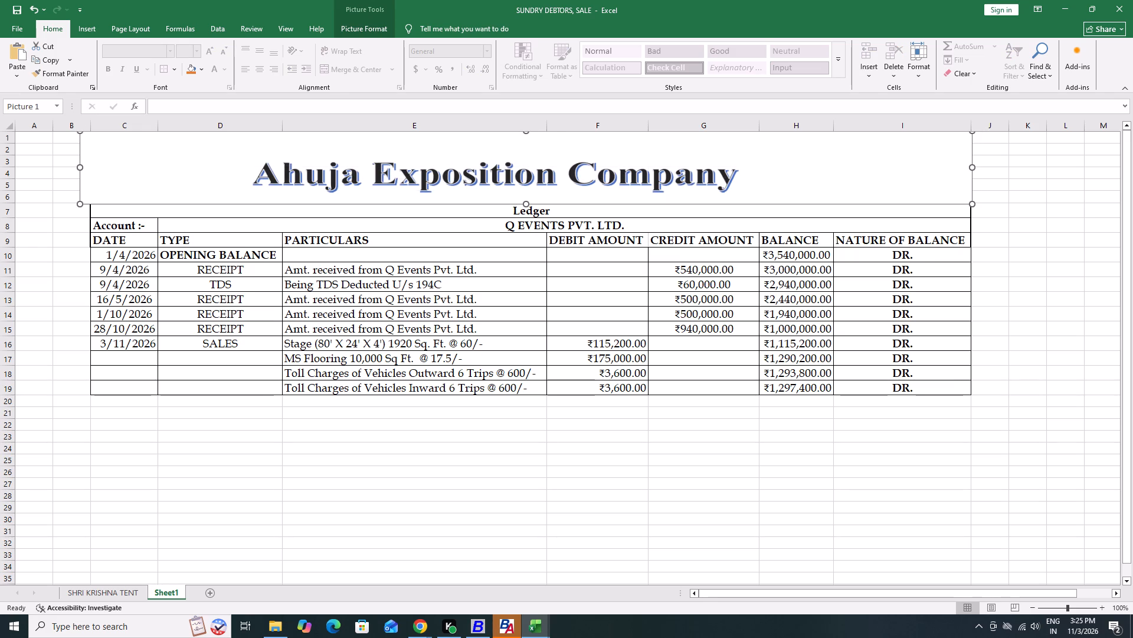
pyautogui.moveTo(526, 201); pyautogui.dragTo(529, 194)
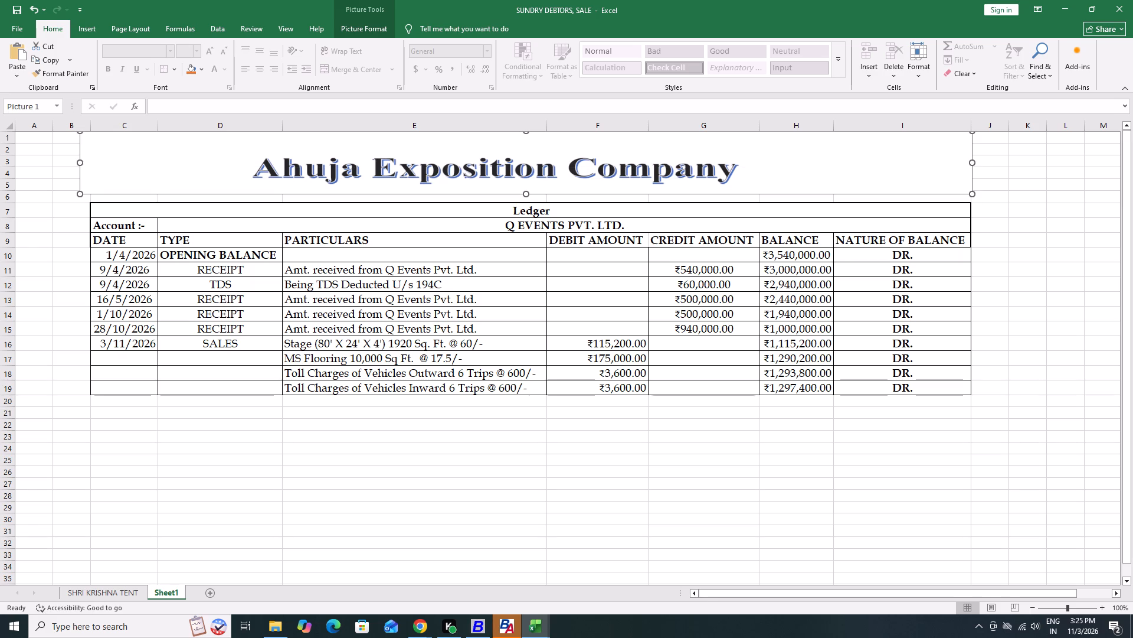
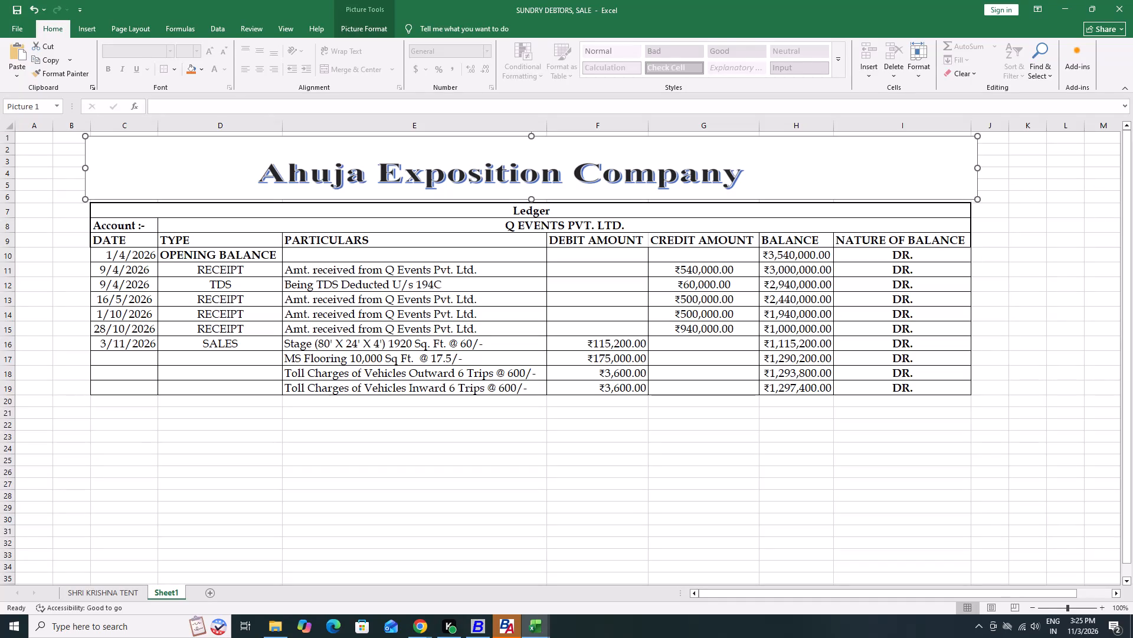
# Extend the company header picture's bottom edge slightly down to the top border of the Ledger title row.
pyautogui.click(533, 198)
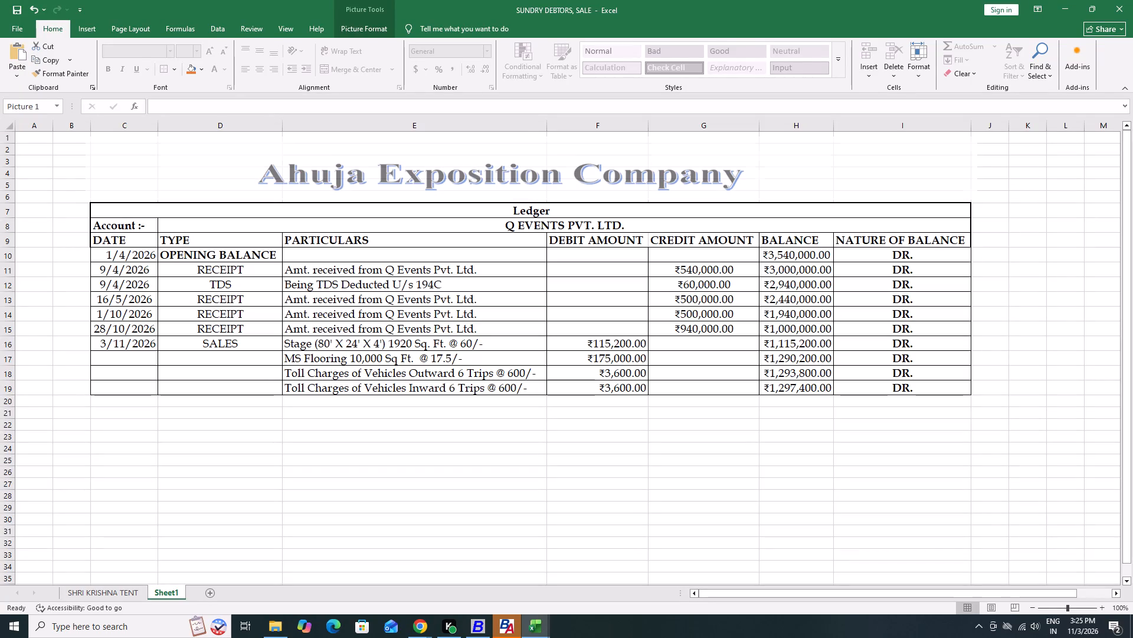
pyautogui.click(487, 464)
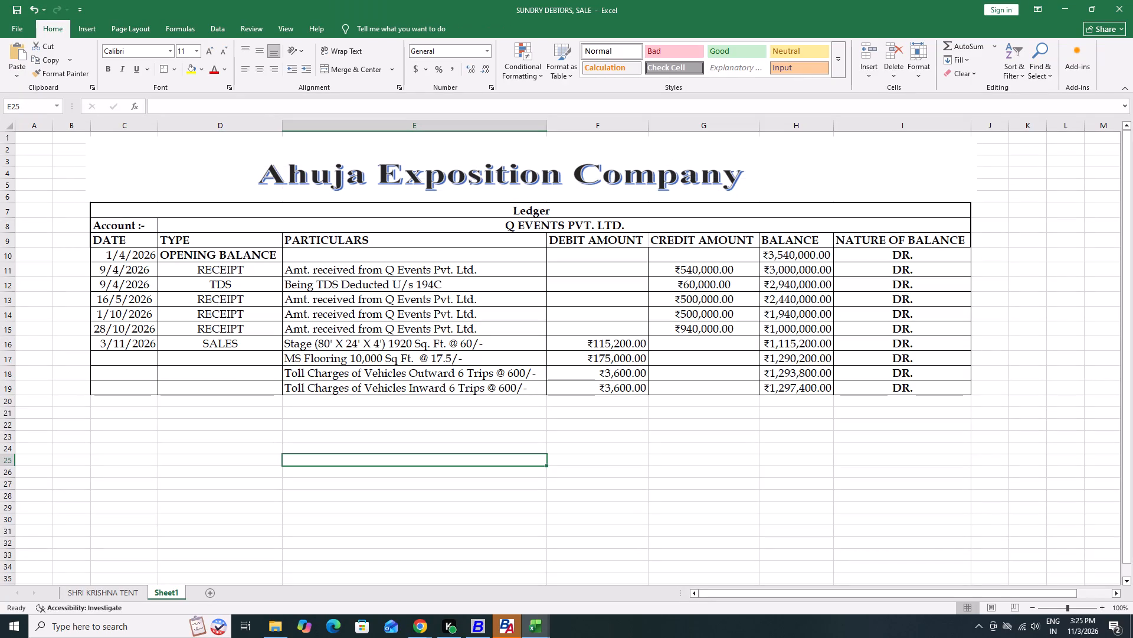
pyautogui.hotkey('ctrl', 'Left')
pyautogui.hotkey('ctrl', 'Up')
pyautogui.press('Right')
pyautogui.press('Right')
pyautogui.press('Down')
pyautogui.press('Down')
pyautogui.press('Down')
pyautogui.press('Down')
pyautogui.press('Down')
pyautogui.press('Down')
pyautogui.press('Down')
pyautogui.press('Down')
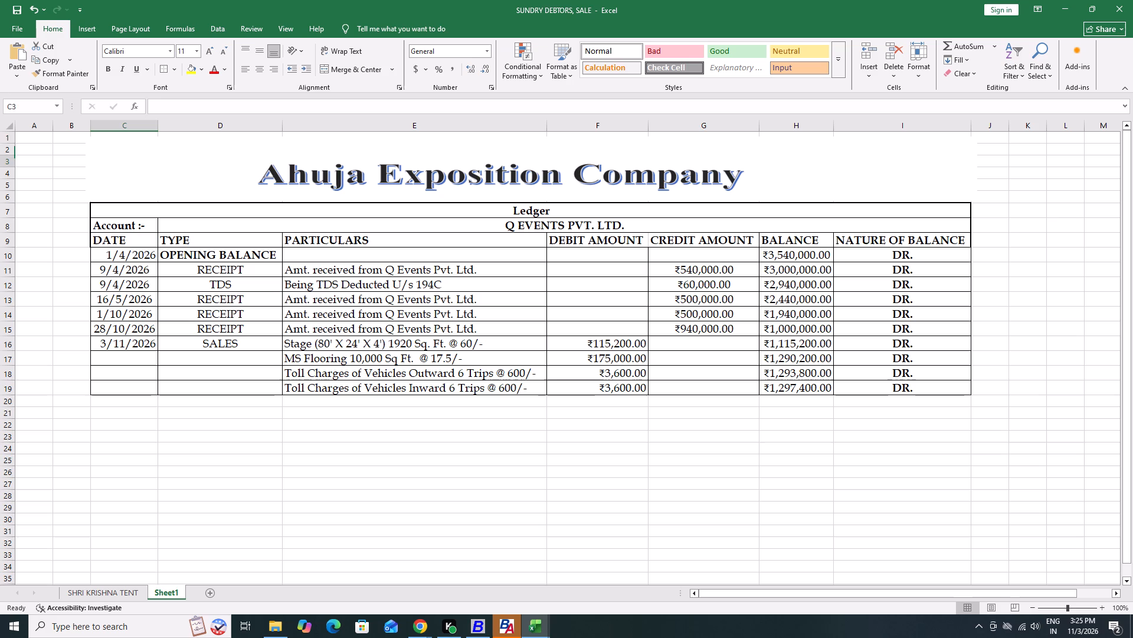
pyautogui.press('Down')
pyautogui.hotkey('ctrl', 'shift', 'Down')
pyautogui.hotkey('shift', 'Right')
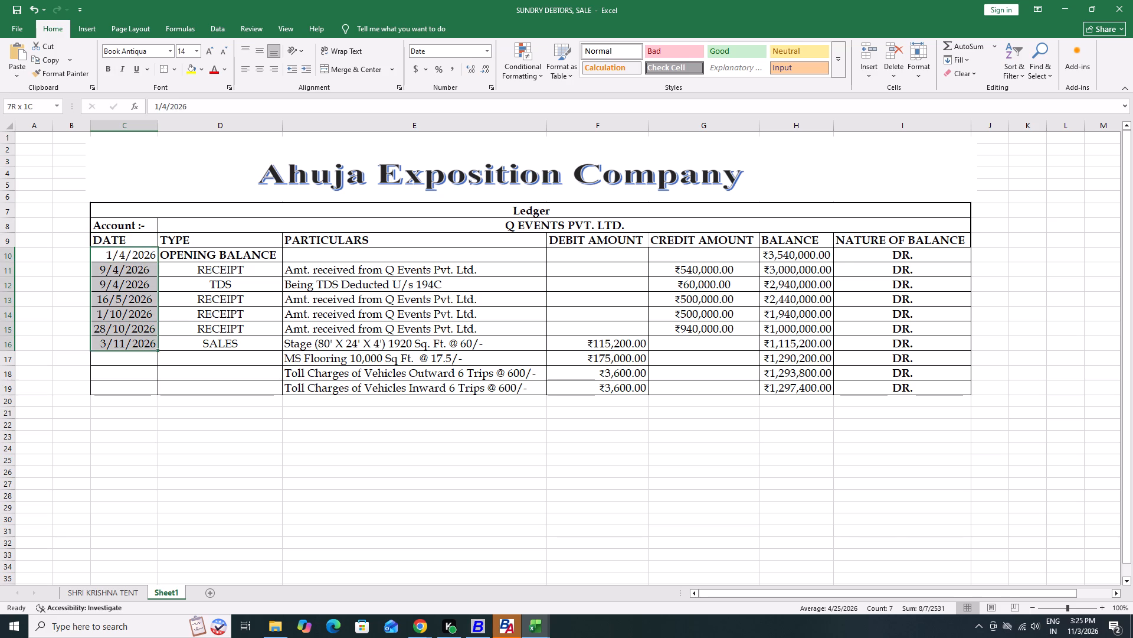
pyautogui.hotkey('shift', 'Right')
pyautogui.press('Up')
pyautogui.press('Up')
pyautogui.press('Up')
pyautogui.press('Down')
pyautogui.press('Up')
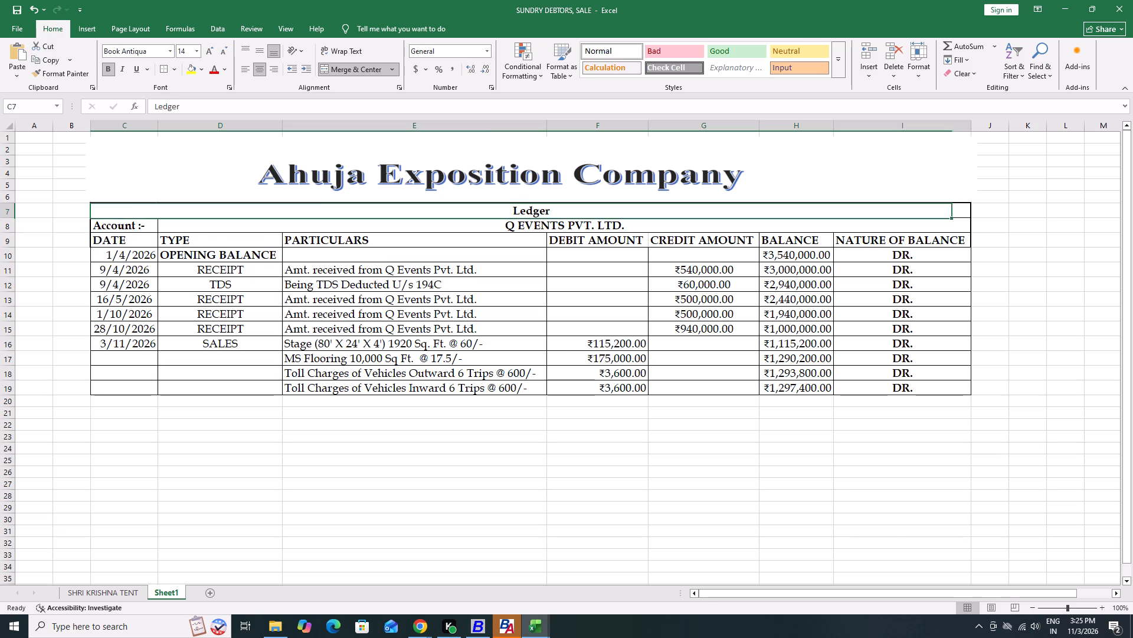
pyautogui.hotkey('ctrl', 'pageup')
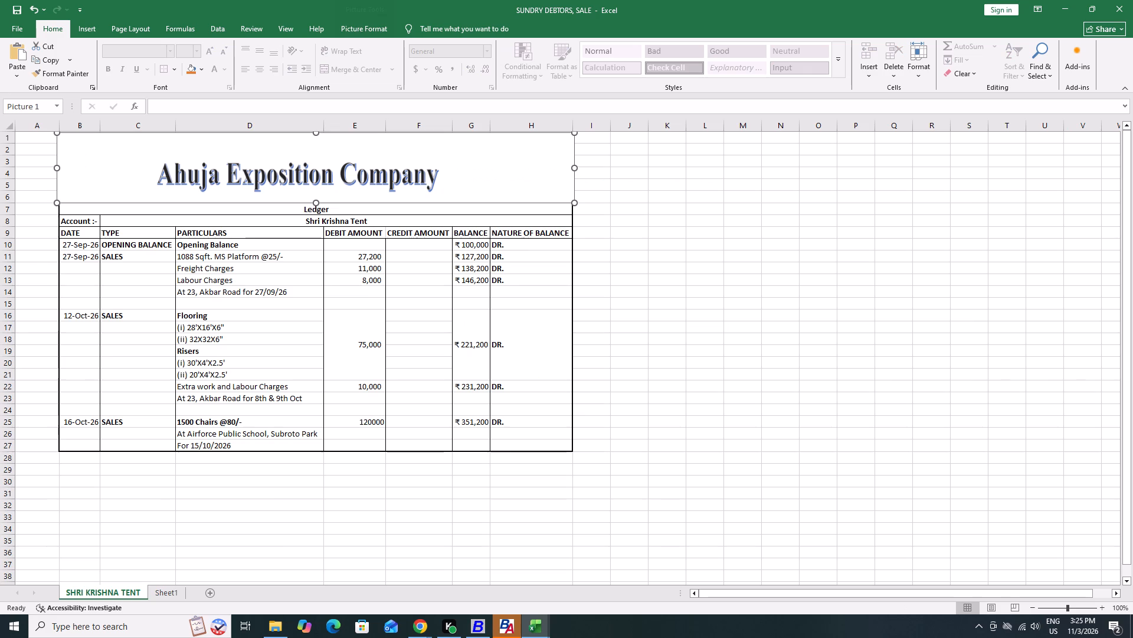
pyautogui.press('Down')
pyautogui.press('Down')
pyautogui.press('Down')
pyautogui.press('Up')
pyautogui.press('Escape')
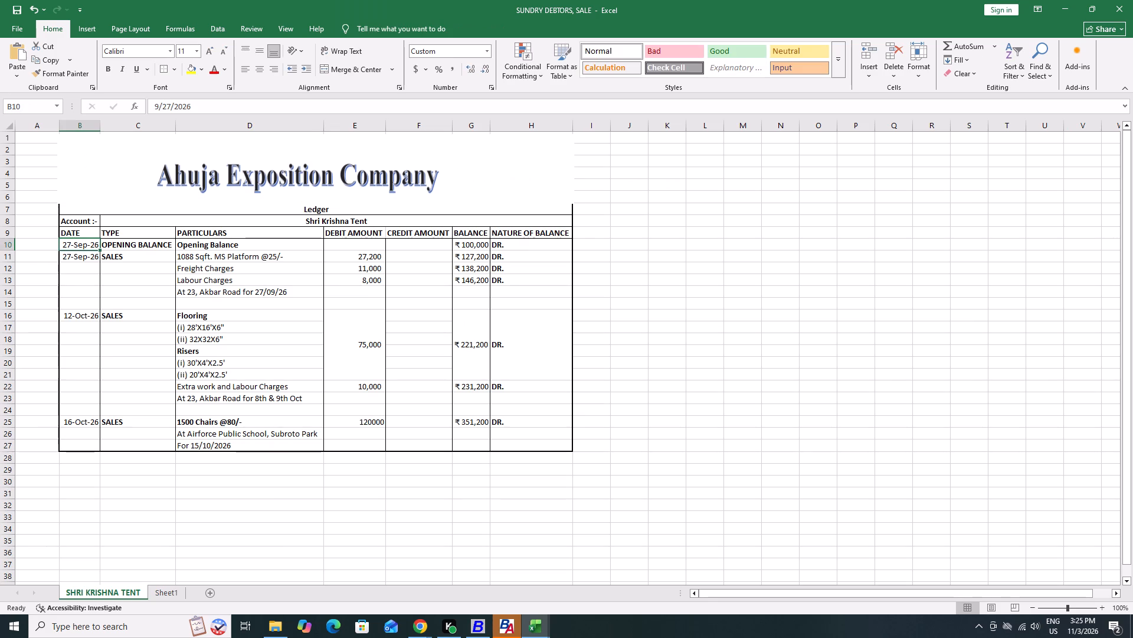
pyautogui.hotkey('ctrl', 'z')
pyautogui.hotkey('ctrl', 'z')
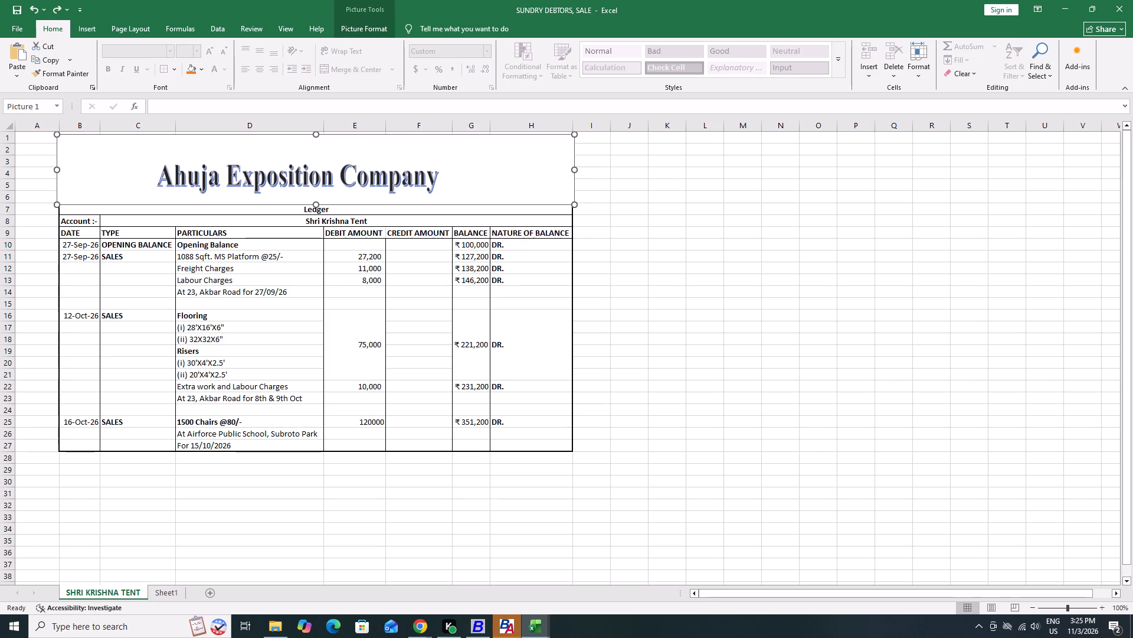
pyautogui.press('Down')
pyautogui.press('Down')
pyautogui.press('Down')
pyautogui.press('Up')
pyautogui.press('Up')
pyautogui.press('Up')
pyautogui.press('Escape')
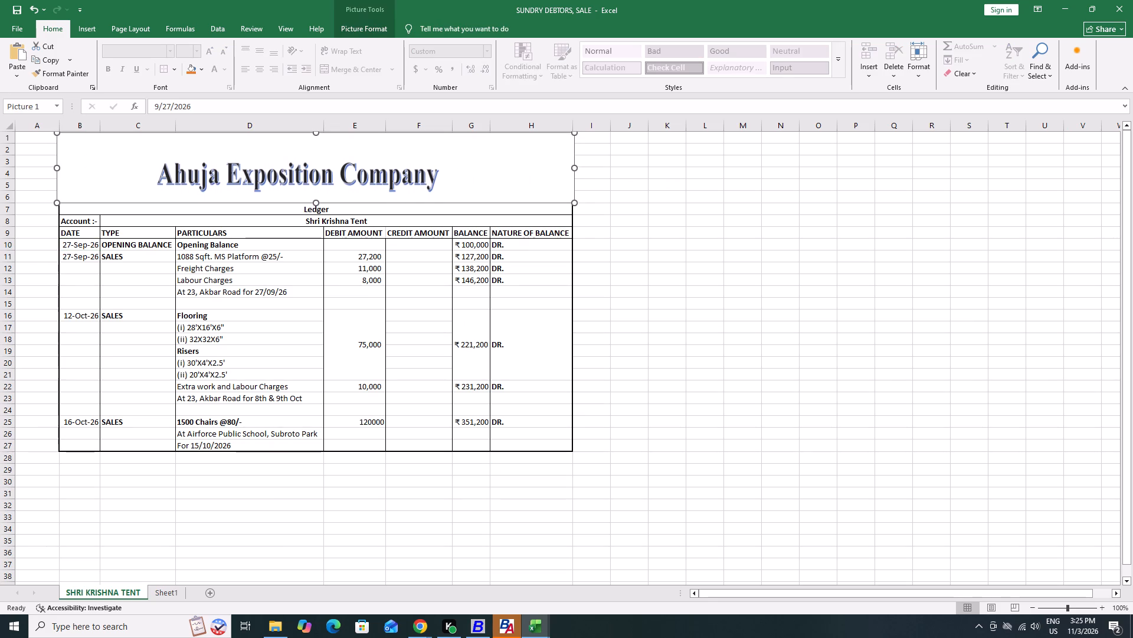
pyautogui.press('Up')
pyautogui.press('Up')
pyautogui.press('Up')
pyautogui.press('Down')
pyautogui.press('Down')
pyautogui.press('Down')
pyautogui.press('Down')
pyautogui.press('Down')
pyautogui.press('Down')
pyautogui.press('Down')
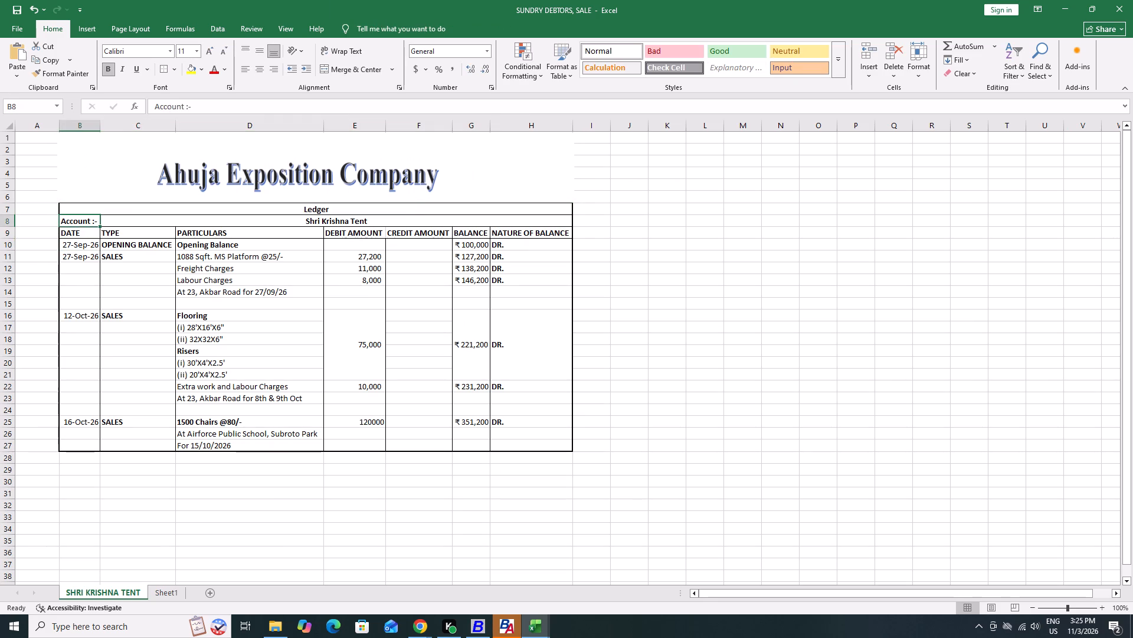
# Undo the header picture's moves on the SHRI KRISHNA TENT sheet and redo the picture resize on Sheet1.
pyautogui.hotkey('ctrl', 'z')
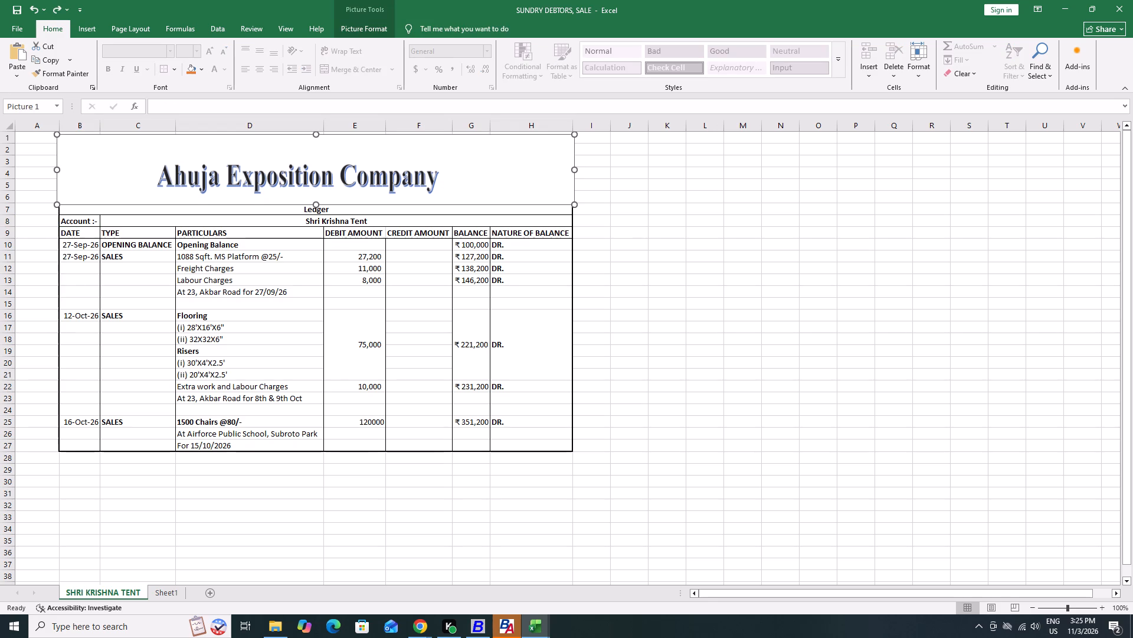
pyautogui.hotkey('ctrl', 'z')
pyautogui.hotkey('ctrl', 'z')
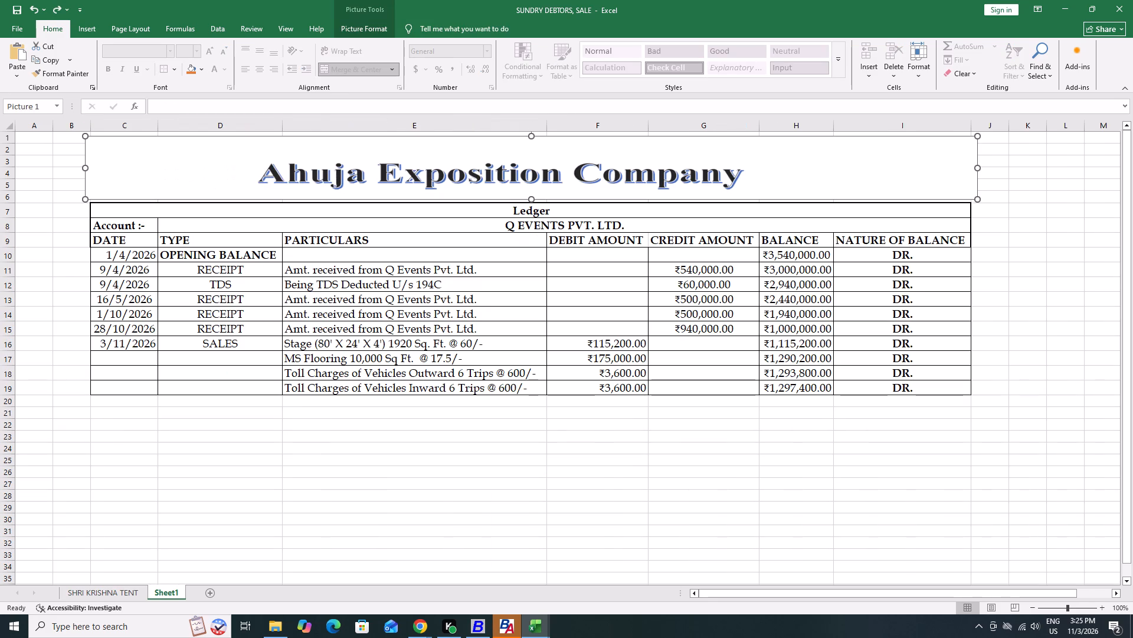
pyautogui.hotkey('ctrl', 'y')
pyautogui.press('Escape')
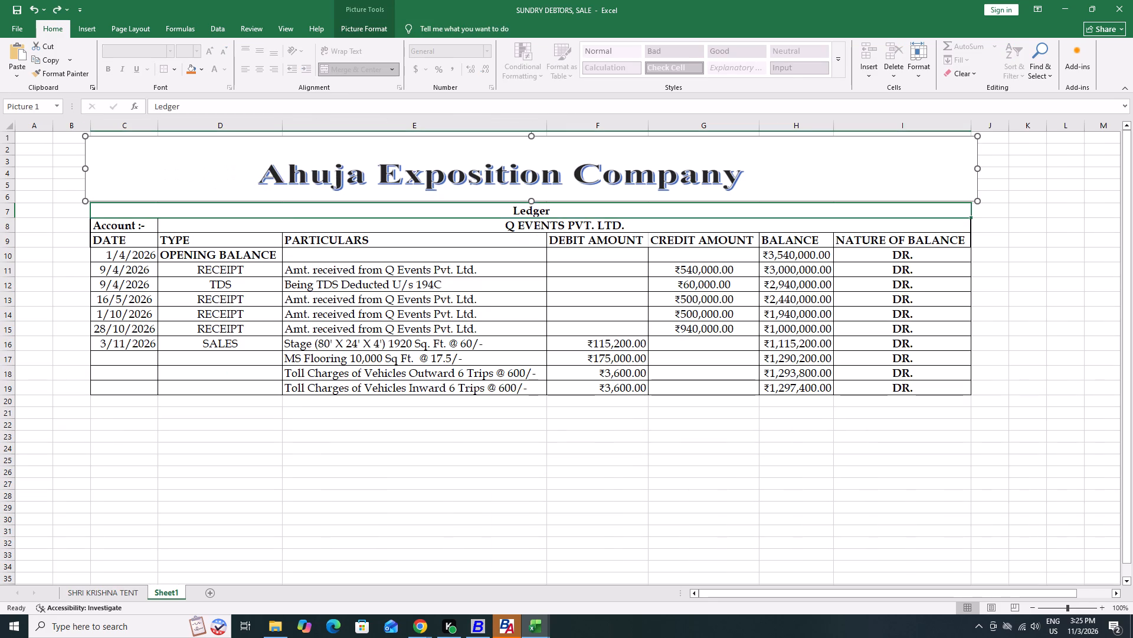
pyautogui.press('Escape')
# Set B7:H11 on the SHRI KRISHNA TENT sheet as the print area.
pyautogui.hotkey('ctrl', 'pageup')
pyautogui.press('Escape')
pyautogui.press('Down')
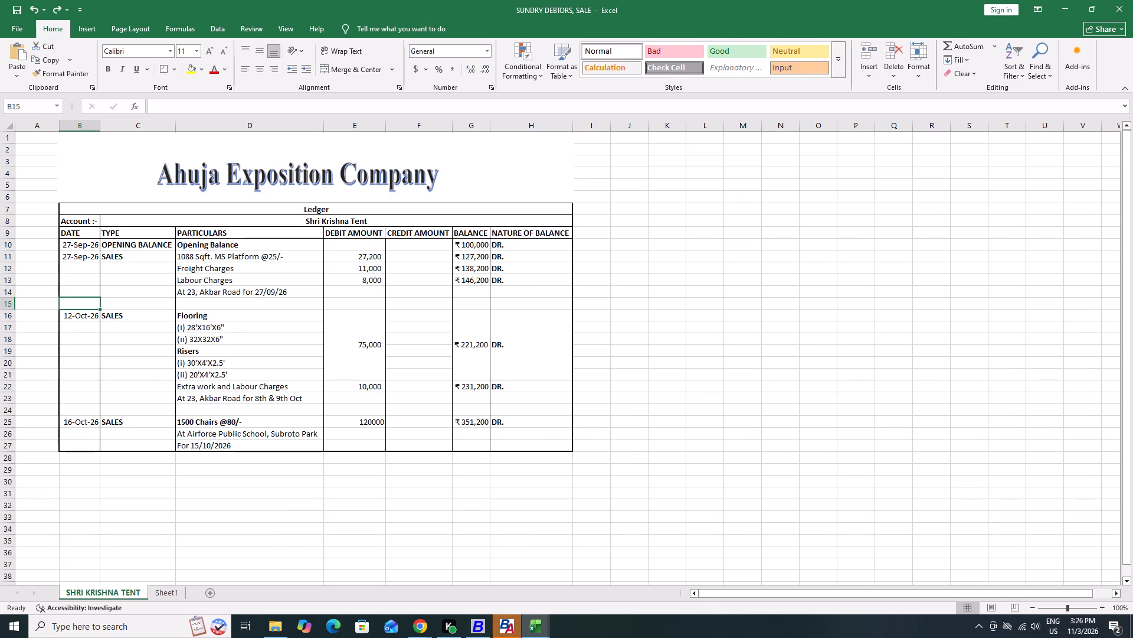
pyautogui.press('Up')
pyautogui.press('Up')
pyautogui.press('Up')
pyautogui.press('Up')
pyautogui.press('Up')
pyautogui.press('Up')
pyautogui.press('Up')
pyautogui.press('Up')
pyautogui.press('Up')
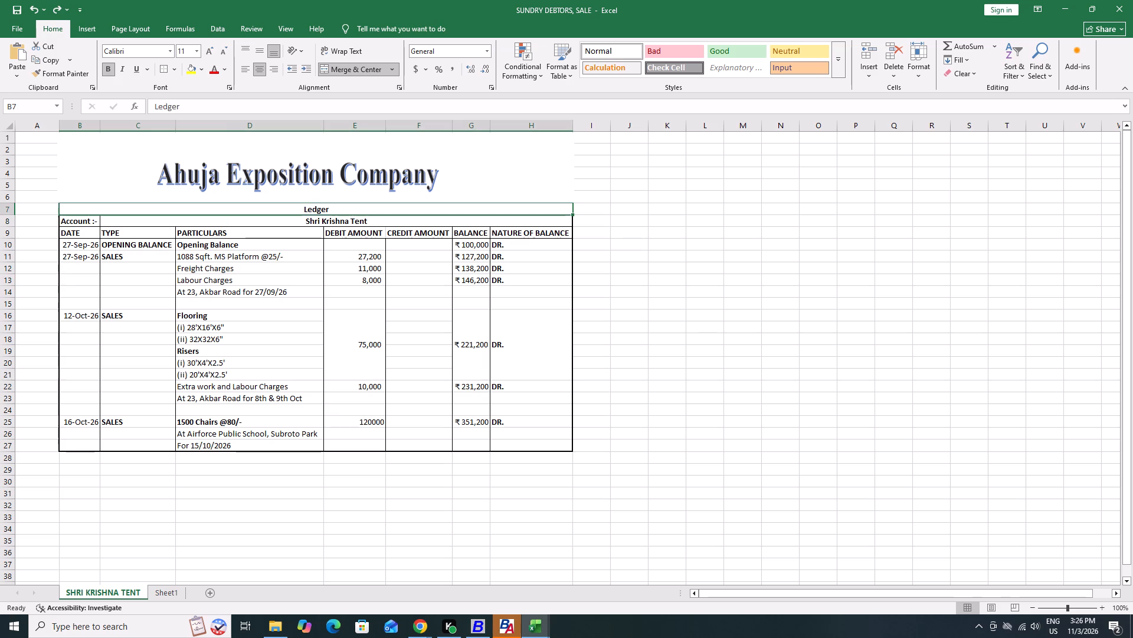
pyautogui.hotkey('ctrl', 'shift', 'Down')
pyautogui.press('h')
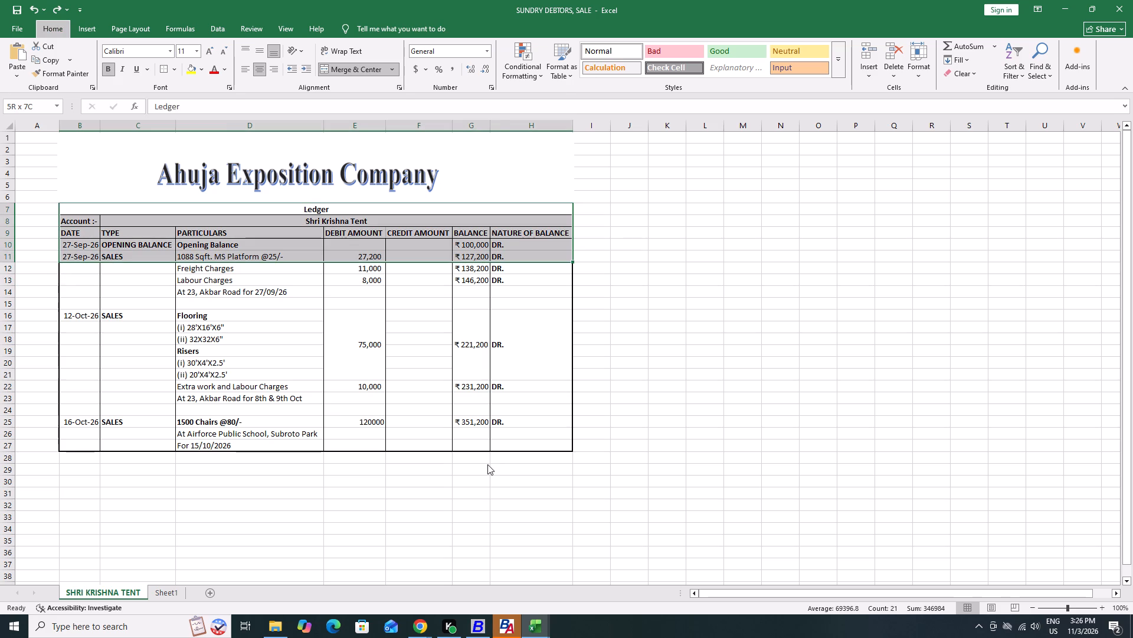
pyautogui.press('Escape')
pyautogui.press('Escape')
pyautogui.hotkey('alt', 'p')
pyautogui.write('rs')
# Check the print preview of the SHRI KRISHNA TENT sheet and return to the worksheet.
pyautogui.hotkey('ctrl', 'p')
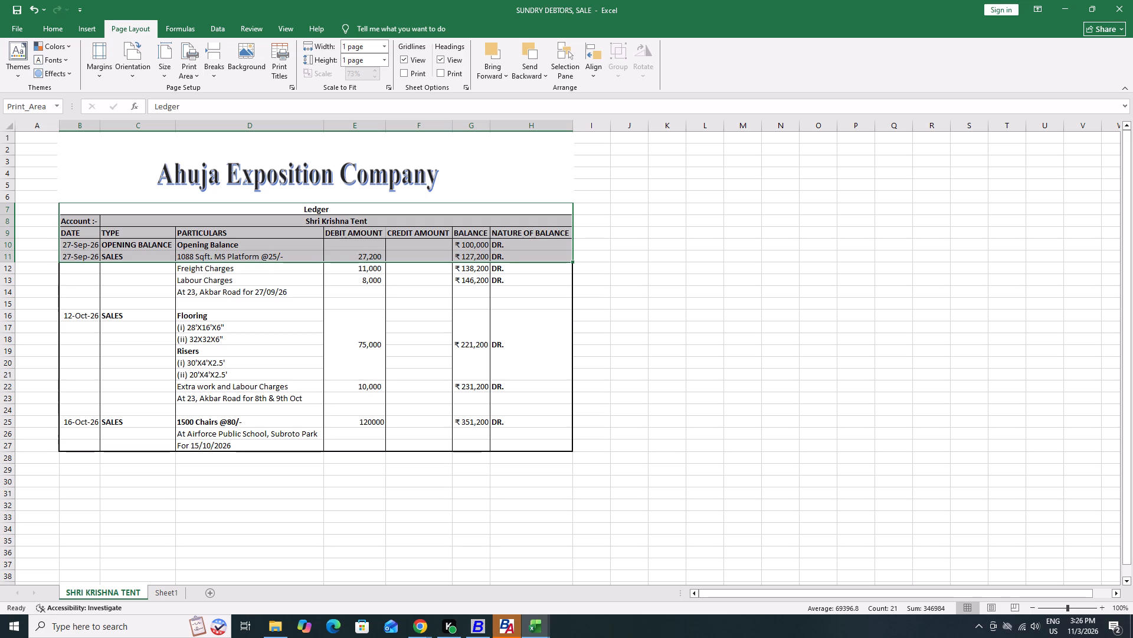
pyautogui.click(67, 28)
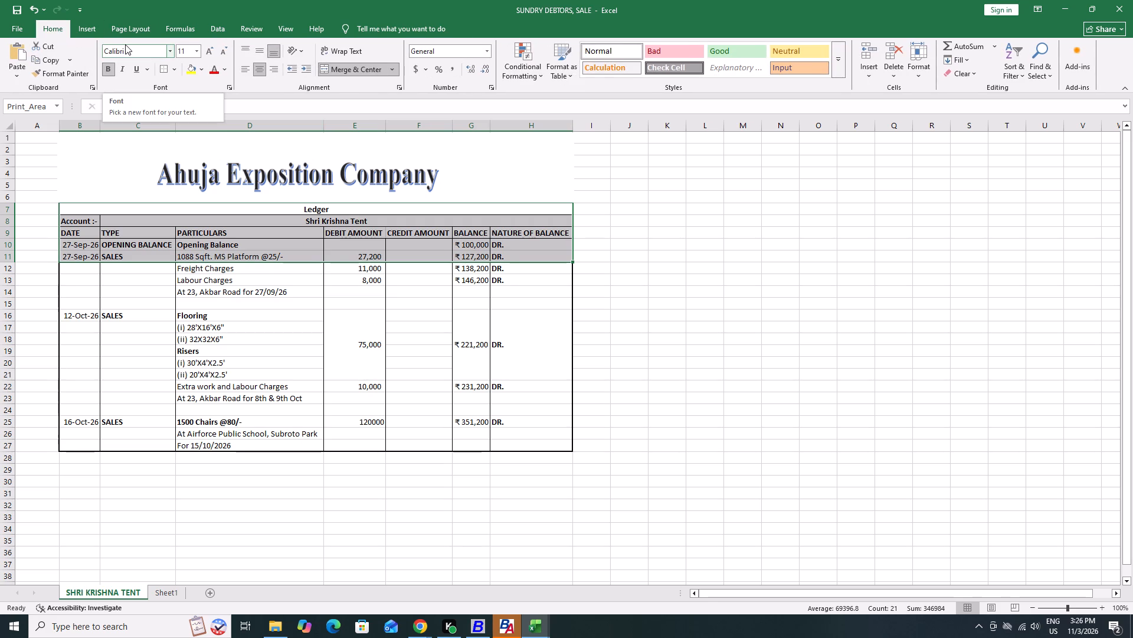
pyautogui.hotkey('ctrl', 'p')
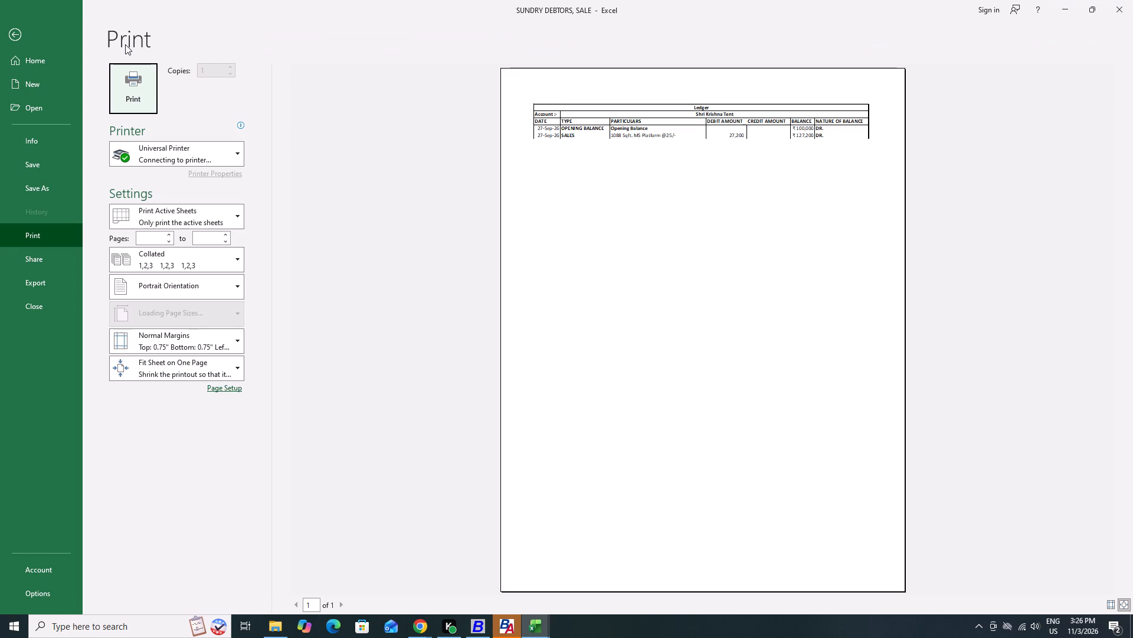
pyautogui.press('Escape')
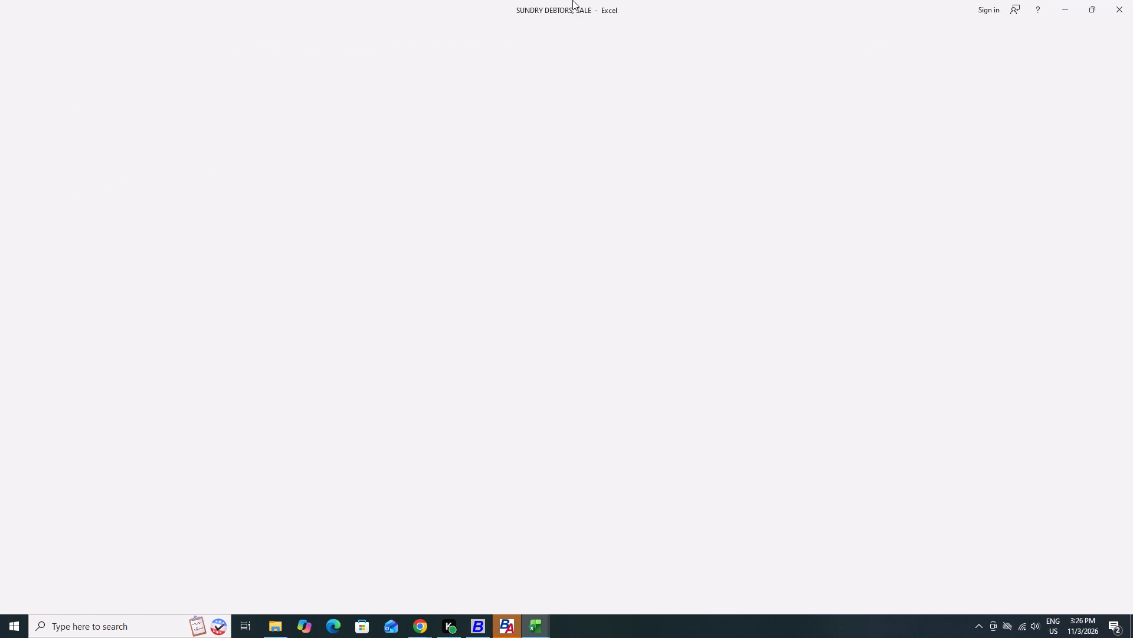
pyautogui.press('Escape')
# Apply Thick Outside Borders around the Q EVENTS ledger entries, C10:I19, on Sheet1.
pyautogui.press('Down')
pyautogui.press('Down')
pyautogui.hotkey('ctrl', 'pagedown')
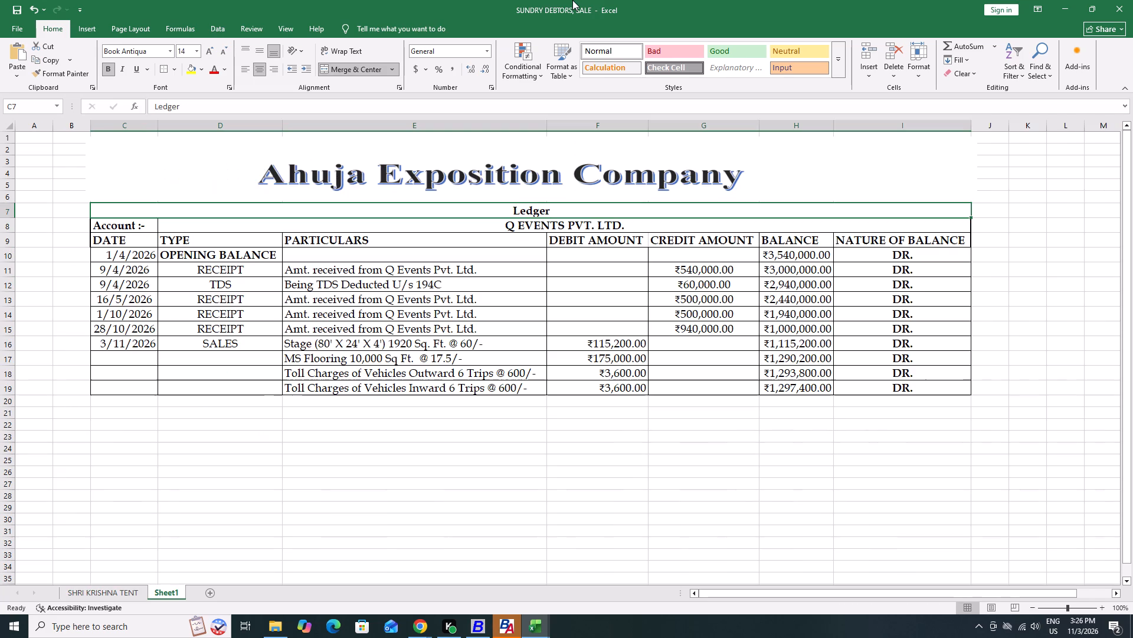
pyautogui.press('Escape')
pyautogui.press('Down')
pyautogui.press('Down')
pyautogui.press('Down')
pyautogui.press('Down')
pyautogui.press('Down')
pyautogui.press('Down')
pyautogui.press('Up')
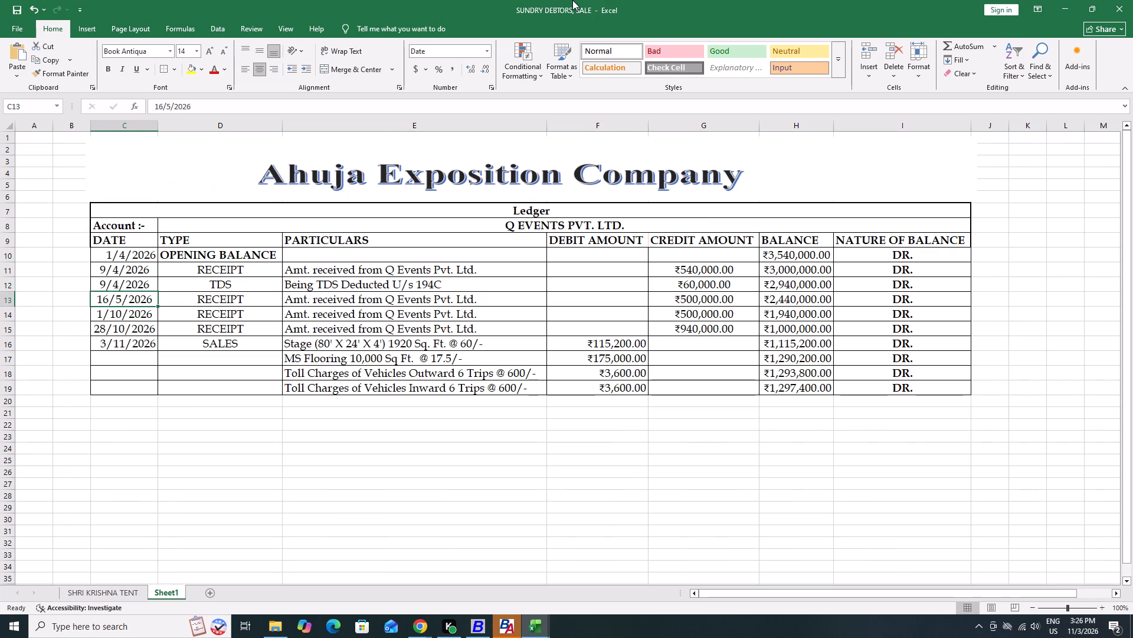
pyautogui.press('Up')
pyautogui.press('Up')
pyautogui.press('Up')
pyautogui.press('Down')
pyautogui.hotkey('ctrl', 'shift', 'Down')
pyautogui.hotkey('shift', 'Down')
pyautogui.hotkey('shift', 'Down')
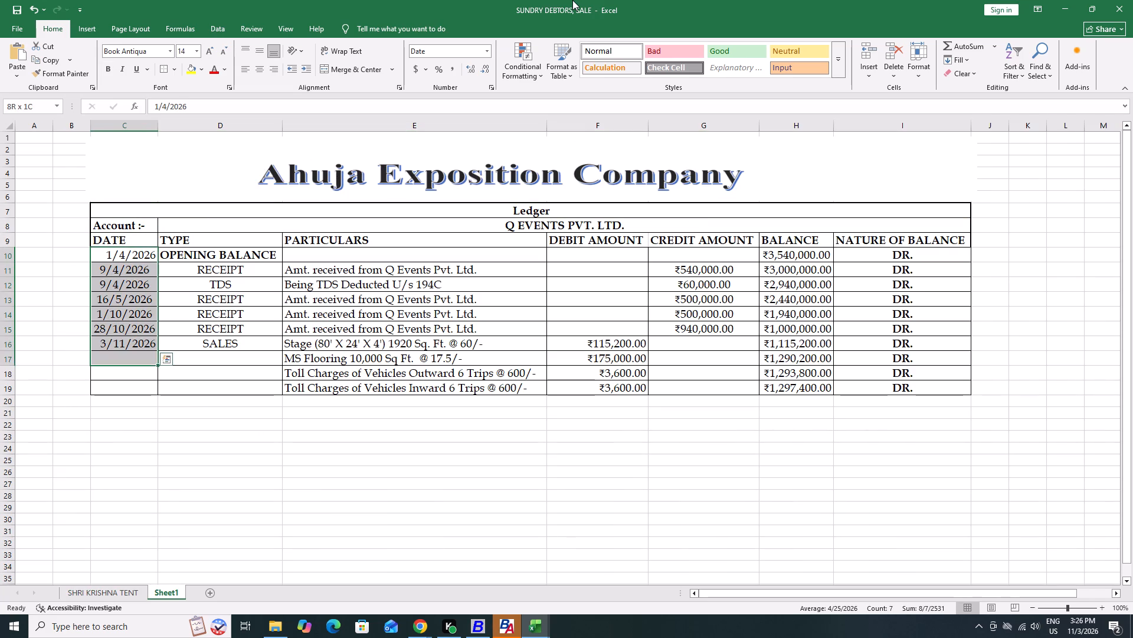
pyautogui.hotkey('shift', 'Down')
pyautogui.write('hb')
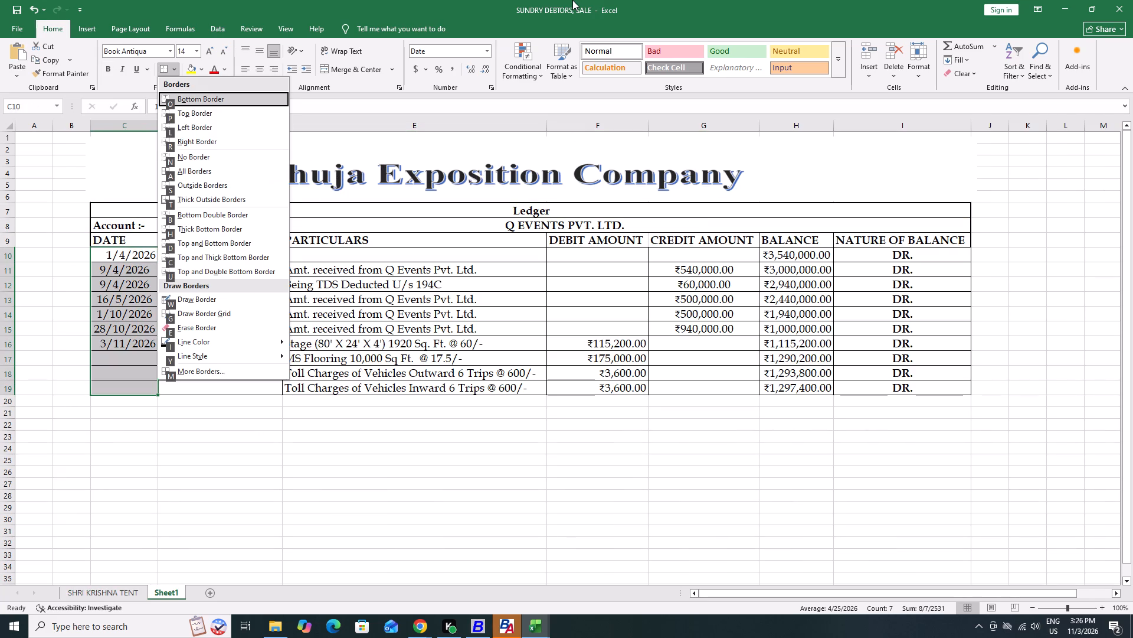
pyautogui.press('Escape')
pyautogui.press('Escape')
pyautogui.press('Escape')
pyautogui.hotkey('shift', 'Right')
pyautogui.hotkey('shift', 'Right')
pyautogui.hotkey('shift', 'Right')
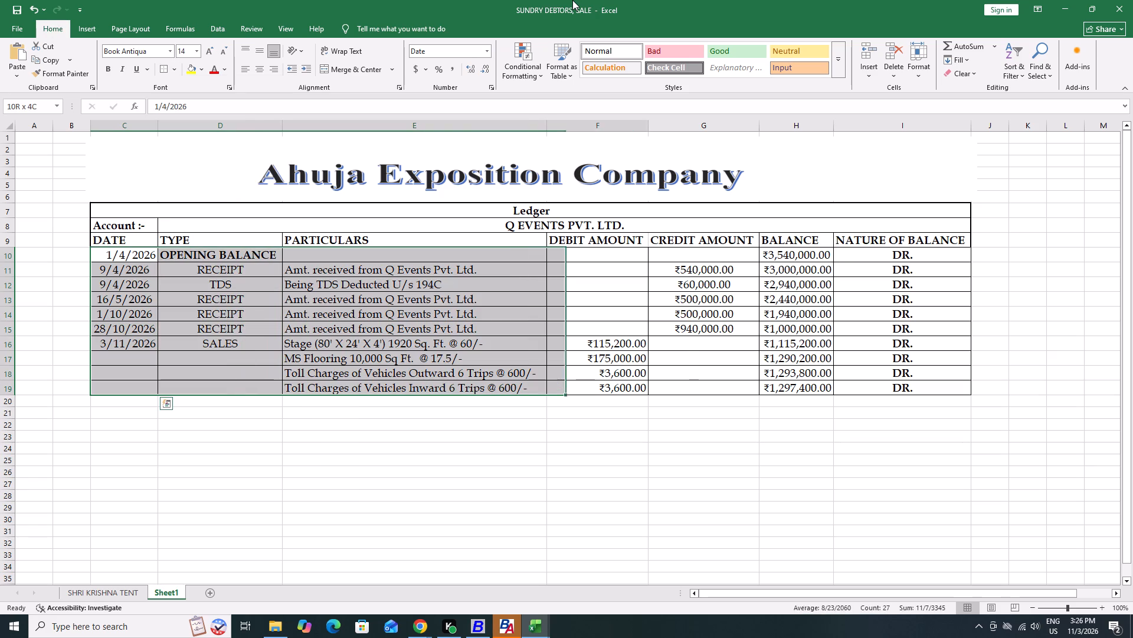
pyautogui.hotkey('shift', 'Right')
pyautogui.hotkey('shift', 'Right')
pyautogui.hotkey('shift', 'Right')
pyautogui.write('hb')
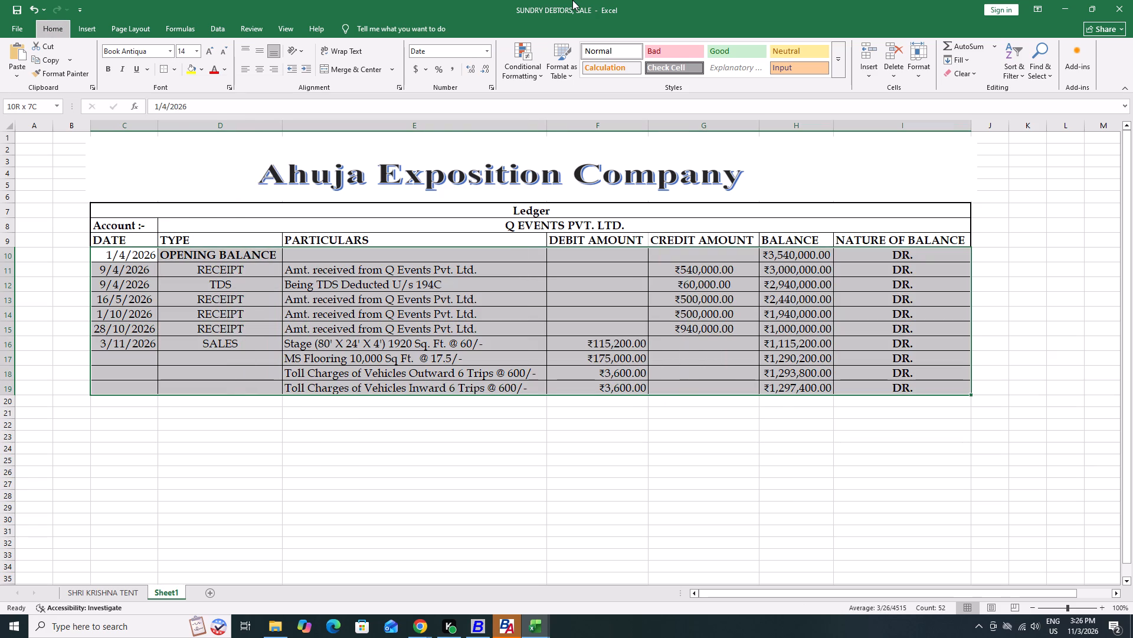
pyautogui.press('Down')
pyautogui.press('Down')
pyautogui.press('Down')
pyautogui.press('Down')
pyautogui.press('Down')
pyautogui.press('Down')
pyautogui.press('Down')
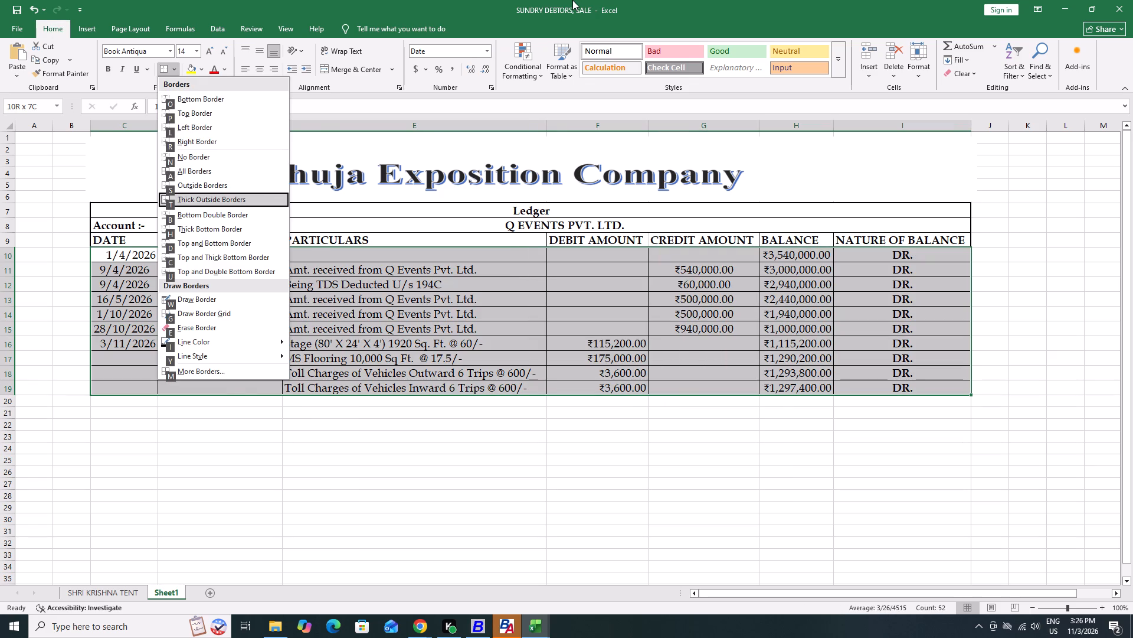
pyautogui.press('Return')
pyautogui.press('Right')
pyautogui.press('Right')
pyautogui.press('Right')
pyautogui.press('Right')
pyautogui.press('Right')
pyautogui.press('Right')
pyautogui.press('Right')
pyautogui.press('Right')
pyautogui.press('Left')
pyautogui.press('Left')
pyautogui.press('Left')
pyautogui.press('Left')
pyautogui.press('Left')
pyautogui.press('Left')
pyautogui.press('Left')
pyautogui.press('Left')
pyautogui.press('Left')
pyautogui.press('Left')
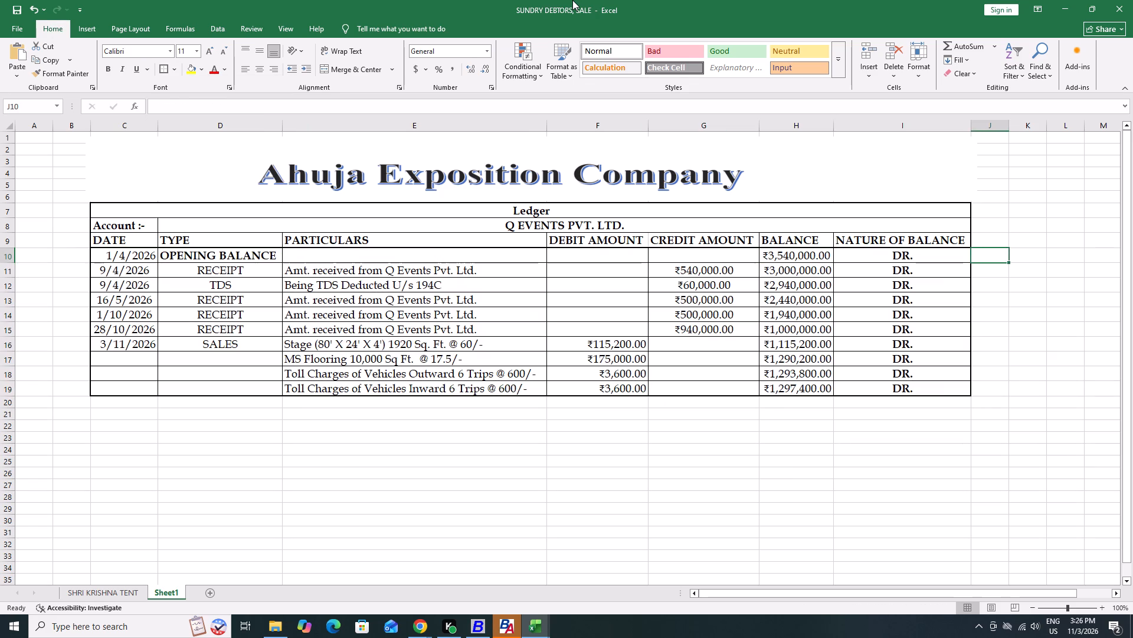
# Apply a Thick Bottom Border to the Account row of the Q EVENTS ledger, C8:I8.
pyautogui.press('Up')
pyautogui.press('Right')
pyautogui.press('Right')
pyautogui.press('Up')
pyautogui.press('Right')
pyautogui.press('Up')
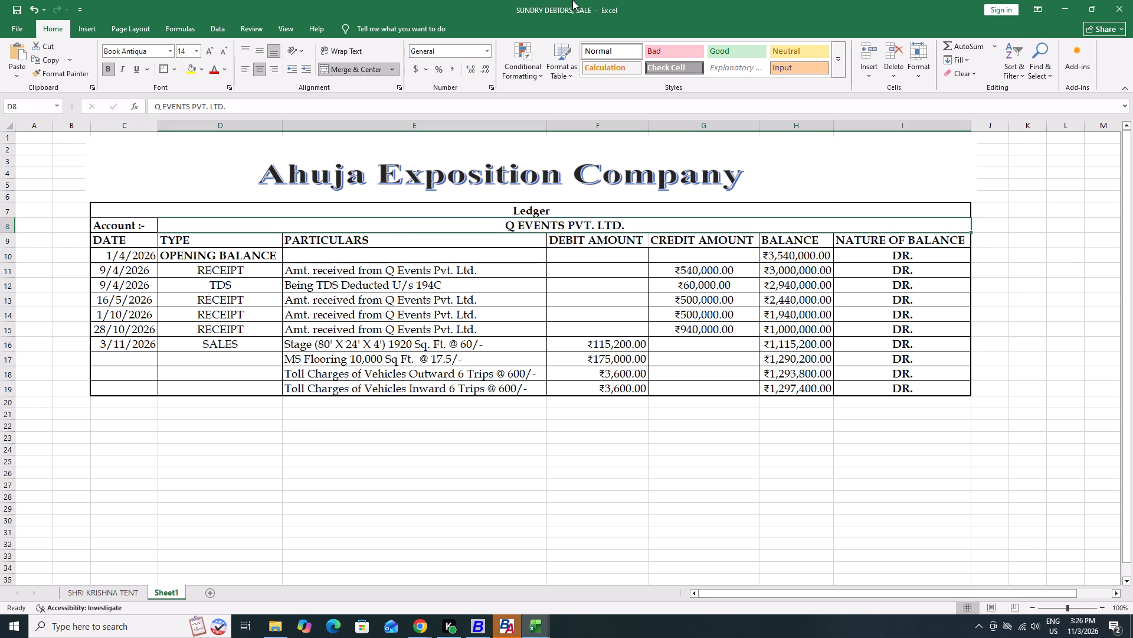
pyautogui.write('hbh')
pyautogui.press('Down')
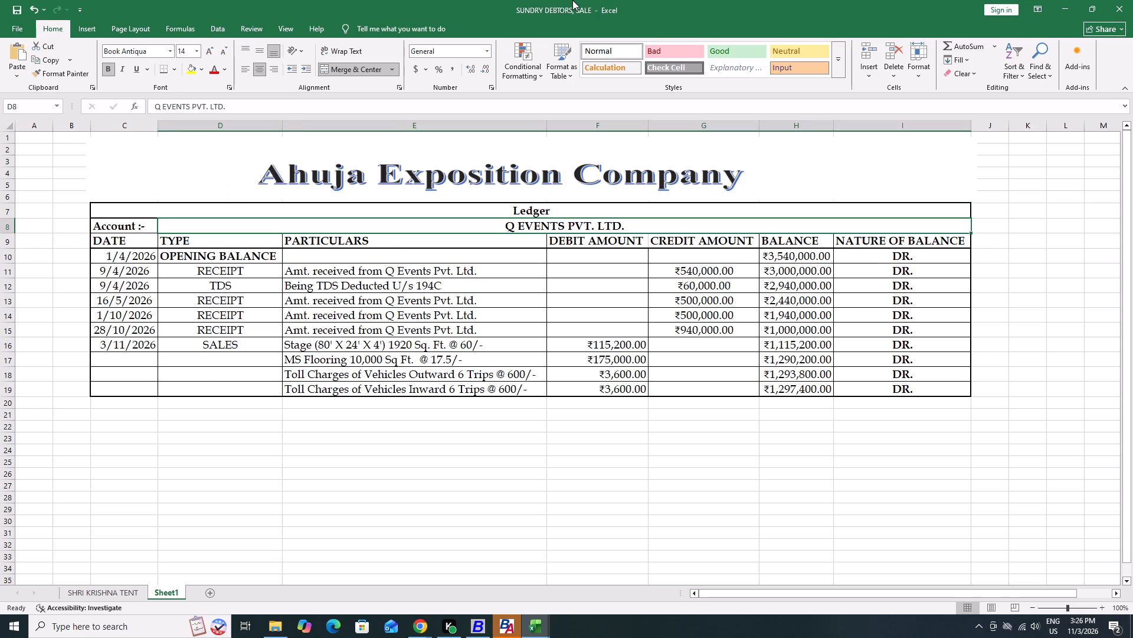
pyautogui.press('Left')
pyautogui.hotkey('ctrl', 'shift', 'Right')
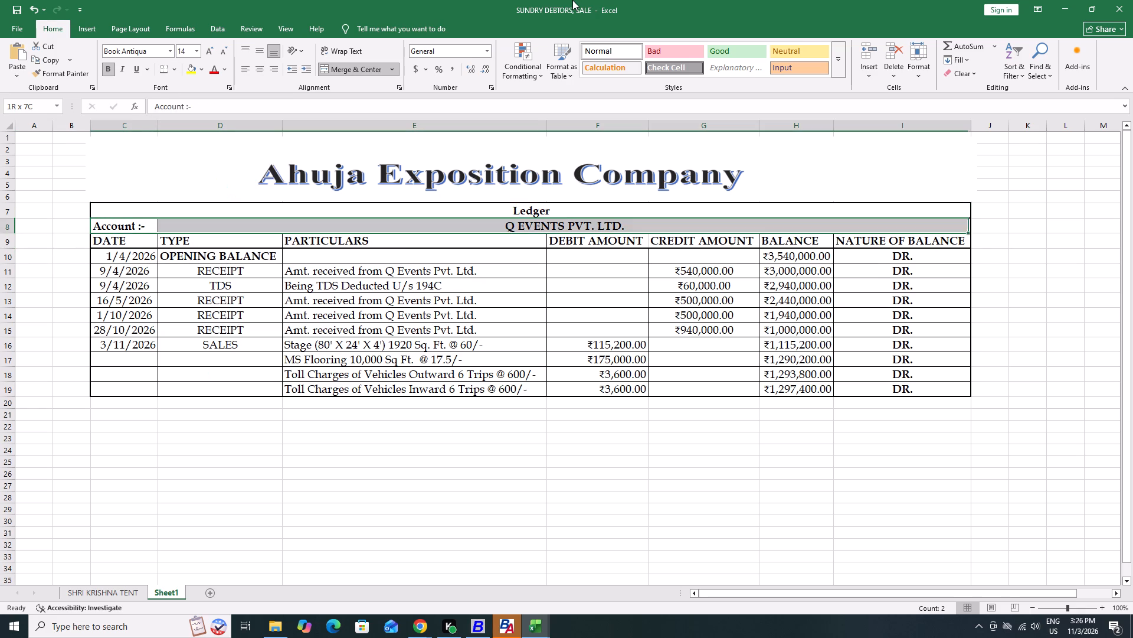
pyautogui.hotkey('ctrl', 'y')
# Repeat the Thick Bottom Border on the ledger's column heading row, C9:I9.
pyautogui.press('Down')
pyautogui.press('Left')
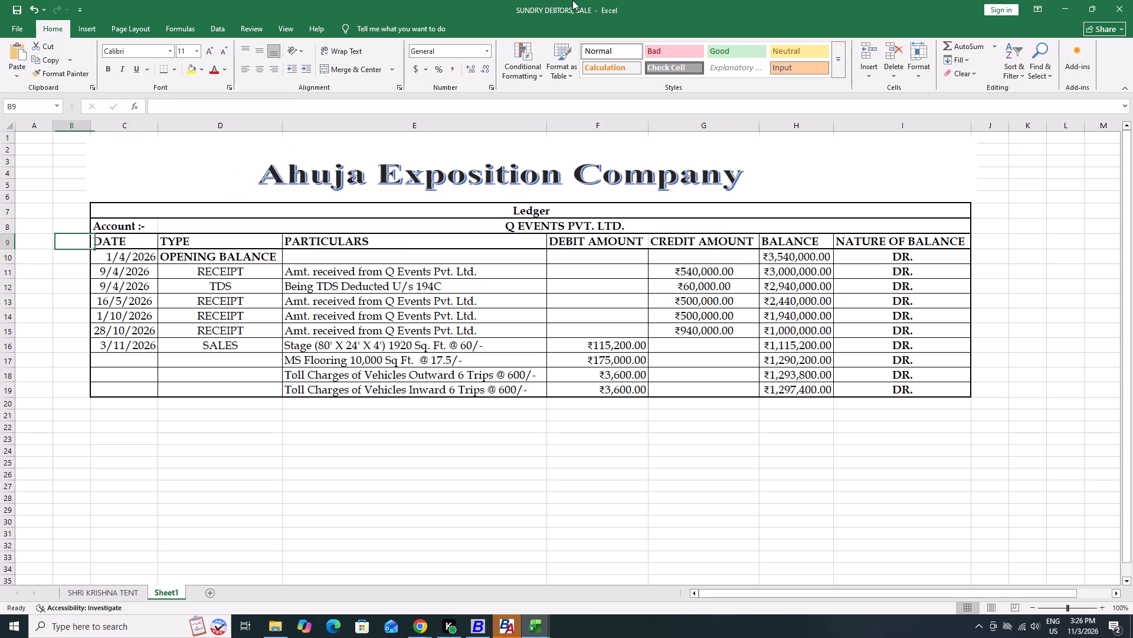
pyautogui.hotkey('ctrl', 'shift', 'Right')
pyautogui.press('Right')
pyautogui.hotkey('ctrl', 'shift', 'Right')
pyautogui.hotkey('ctrl', 'y')
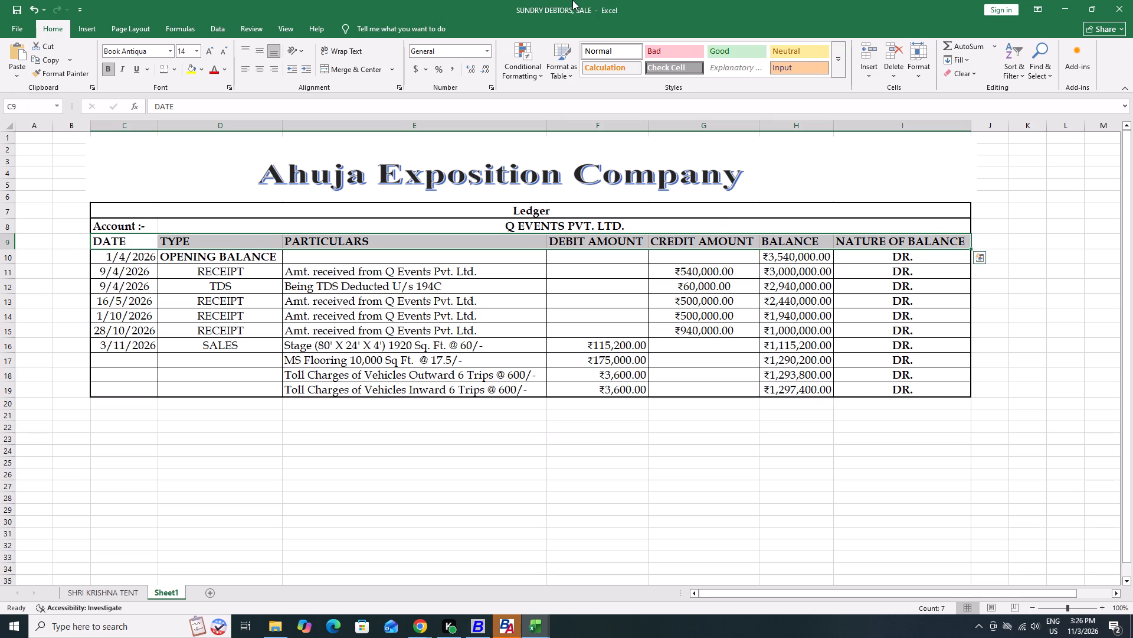
# Repeat the thick border individually on the ledger's heading cells from TYPE to BALANCE, D9 through H9.
pyautogui.press('Right')
pyautogui.hotkey('ctrl', 'y')
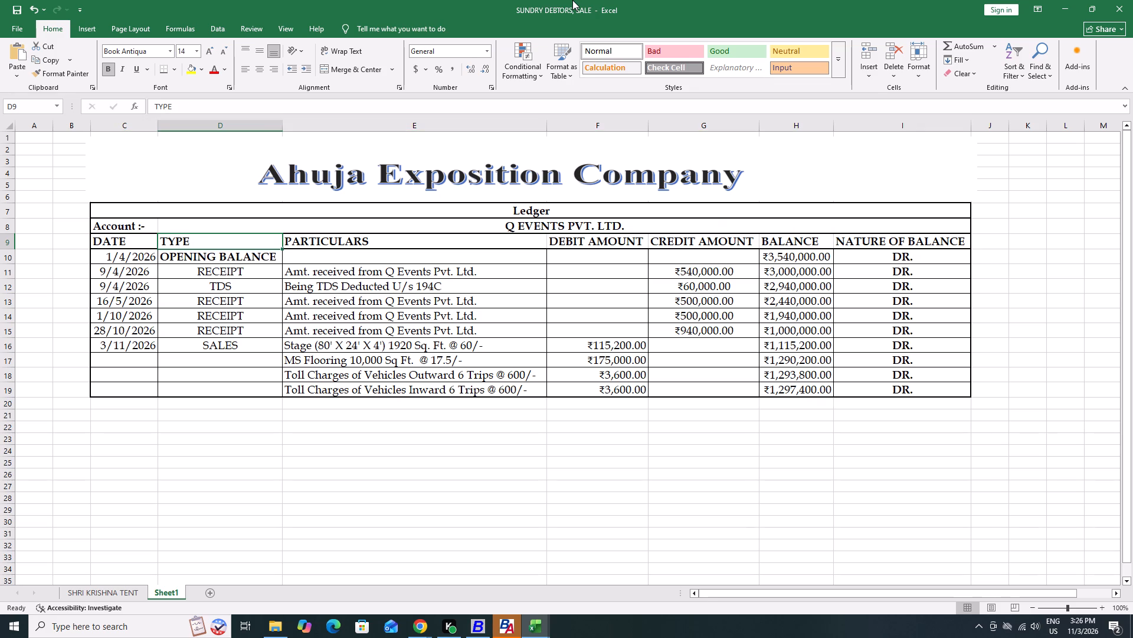
pyautogui.press('Right')
pyautogui.press('Right')
pyautogui.press('Left')
pyautogui.hotkey('ctrl', 'y')
pyautogui.press('Right')
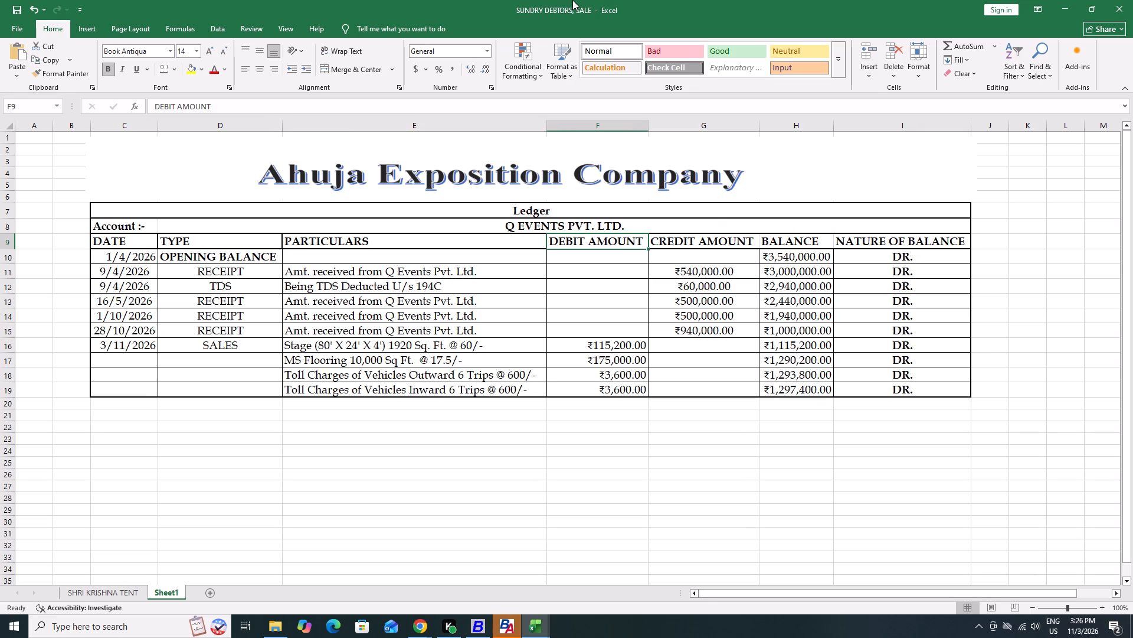
pyautogui.hotkey('ctrl', 'y')
pyautogui.press('Right')
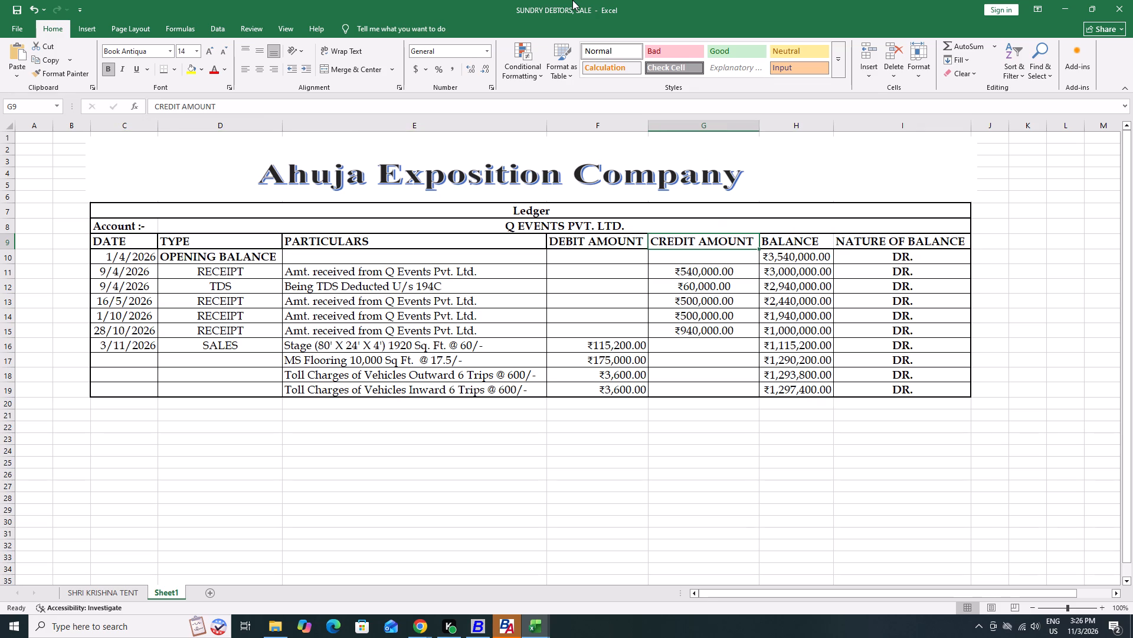
pyautogui.hotkey('ctrl', 'y')
pyautogui.press('Right')
pyautogui.hotkey('ctrl', 'y')
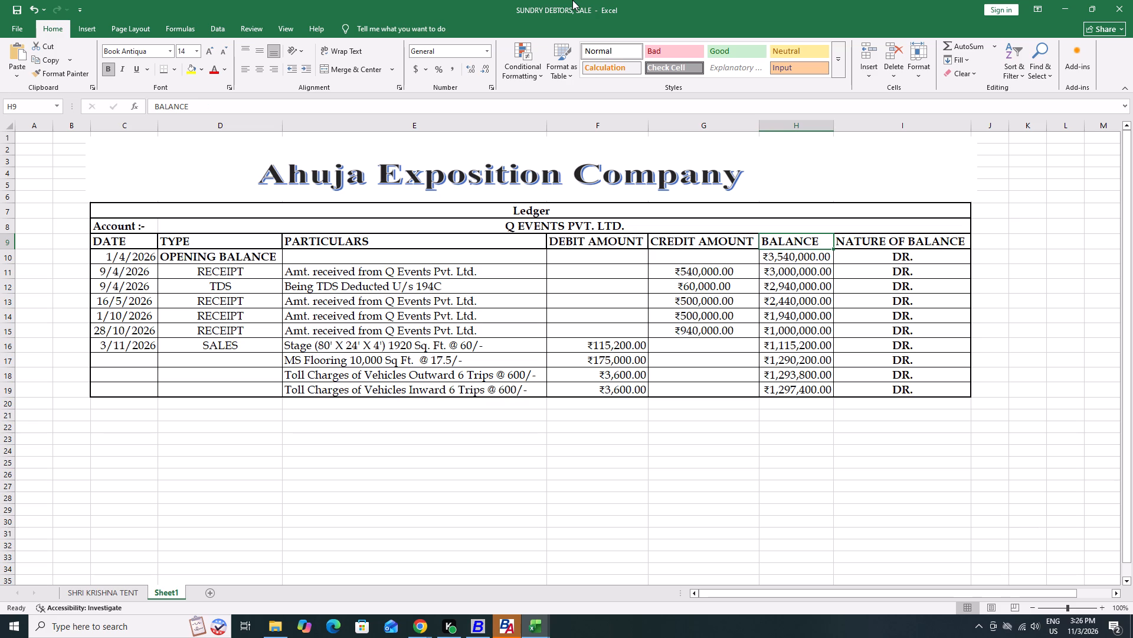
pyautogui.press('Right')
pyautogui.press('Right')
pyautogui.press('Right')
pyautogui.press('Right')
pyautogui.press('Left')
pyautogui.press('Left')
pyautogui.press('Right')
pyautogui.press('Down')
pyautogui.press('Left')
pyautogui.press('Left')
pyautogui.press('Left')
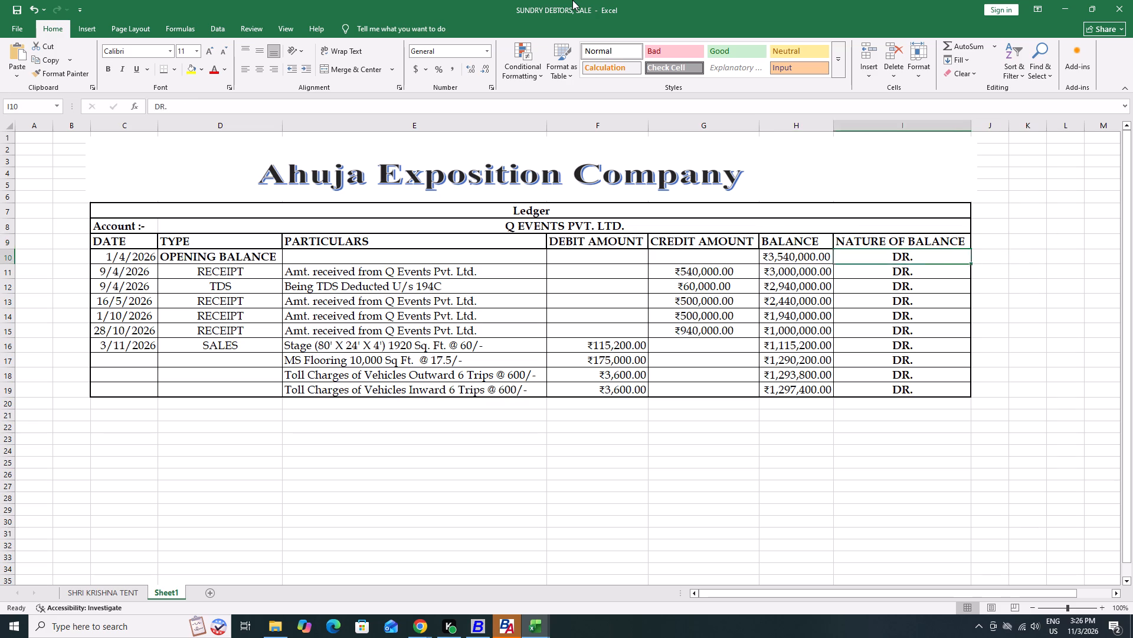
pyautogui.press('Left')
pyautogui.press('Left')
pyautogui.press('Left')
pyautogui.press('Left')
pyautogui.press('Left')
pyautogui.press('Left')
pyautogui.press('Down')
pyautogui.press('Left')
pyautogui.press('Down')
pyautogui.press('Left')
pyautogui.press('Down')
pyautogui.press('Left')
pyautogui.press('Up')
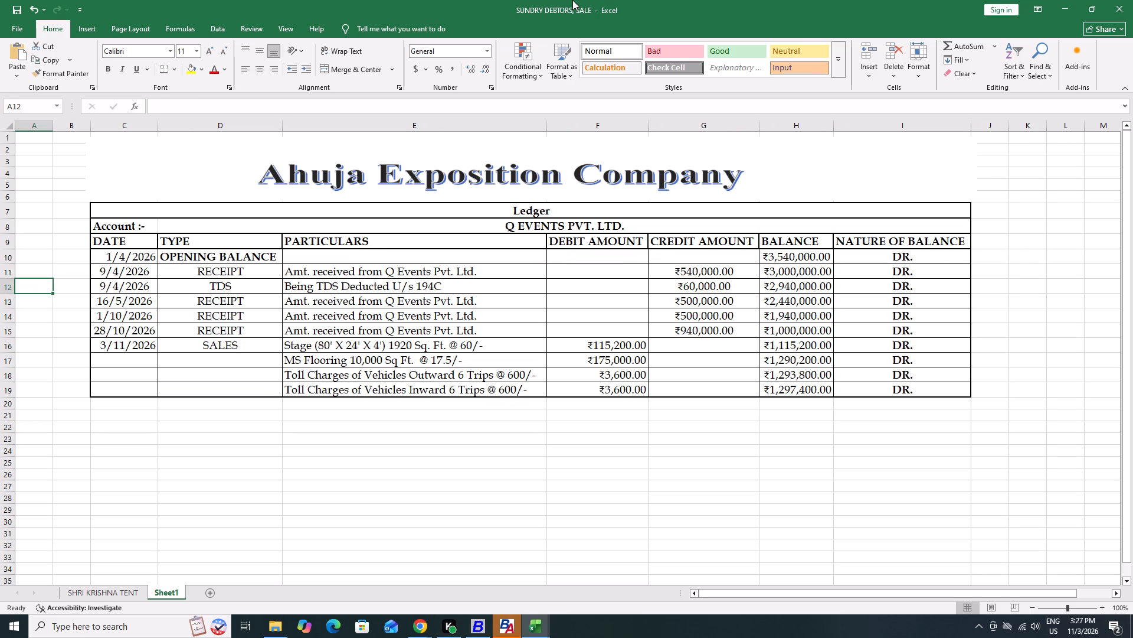
# Set the print area to the company header and the whole Q EVENTS ledger, C1:I19, on Sheet1.
pyautogui.press('Up')
pyautogui.press('Up')
pyautogui.press('Right')
pyautogui.press('Up')
pyautogui.press('Up')
pyautogui.press('Up')
pyautogui.press('Right')
pyautogui.press('Up')
pyautogui.press('Up')
pyautogui.press('Up')
pyautogui.press('Up')
pyautogui.press('Up')
pyautogui.press('Up')
pyautogui.press('Up')
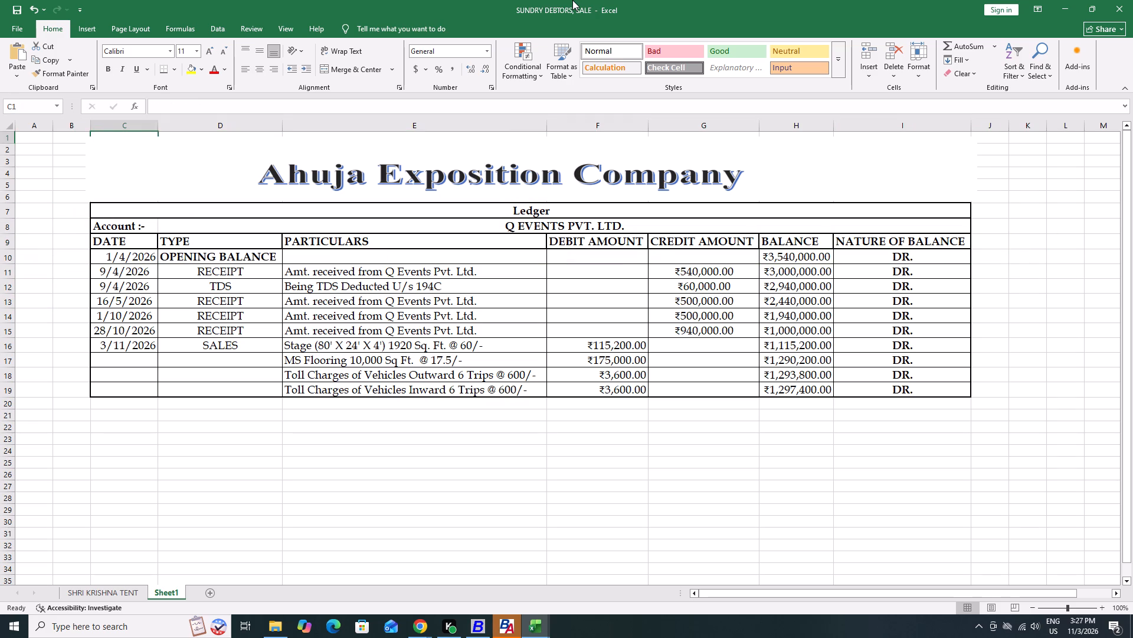
pyautogui.press('Down')
pyautogui.press('Up')
pyautogui.hotkey('shift', 'Down')
pyautogui.hotkey('shift', 'Down')
pyautogui.hotkey('shift', 'Down')
pyautogui.hotkey('shift', 'Down')
pyautogui.hotkey('shift', 'Down')
pyautogui.hotkey('shift', 'Down')
pyautogui.hotkey('shift', 'Down')
pyautogui.hotkey('shift', 'Down')
pyautogui.hotkey('shift', 'Down')
pyautogui.hotkey('shift', 'Down')
pyautogui.hotkey('shift', 'Down')
pyautogui.hotkey('shift', 'Down')
pyautogui.hotkey('shift', 'Down')
pyautogui.hotkey('shift', 'Down')
pyautogui.hotkey('shift', 'Down')
pyautogui.hotkey('shift', 'Down')
pyautogui.hotkey('shift', 'Down')
pyautogui.hotkey('shift', 'Down')
pyautogui.hotkey('shift', 'Down')
pyautogui.hotkey('shift', 'Down')
pyautogui.hotkey('shift', 'Up')
pyautogui.hotkey('shift', 'Up')
pyautogui.write('prs')
# Set the ledger's print page setup to fit 1 page wide by 1 tall in Landscape orientation.
pyautogui.hotkey('ctrl', 'p')
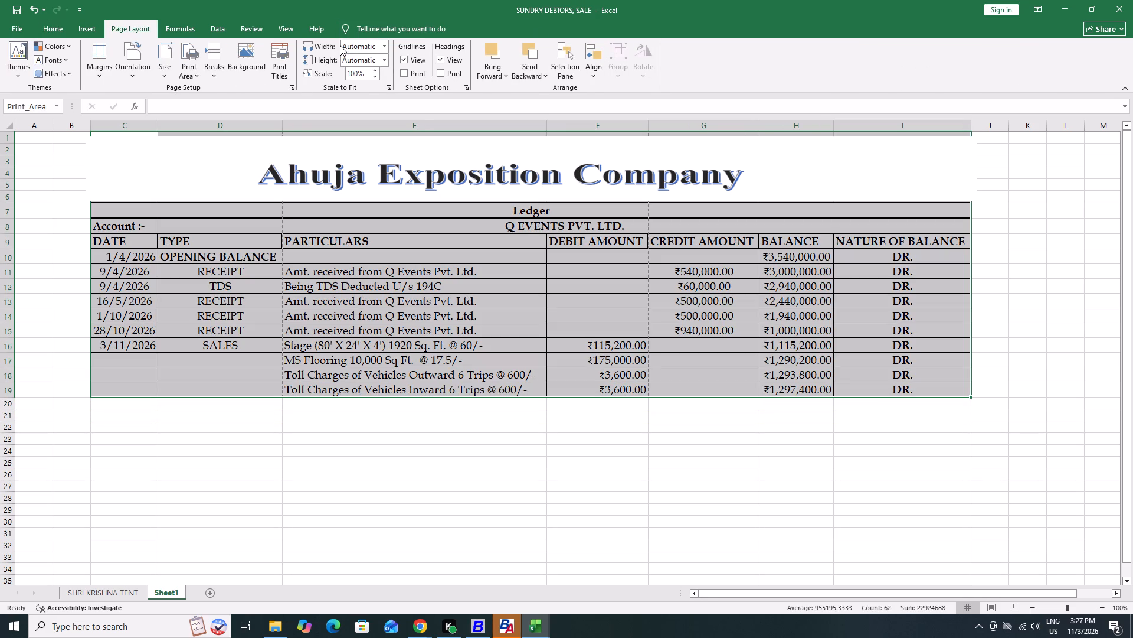
pyautogui.hotkey('ctrl', 'p')
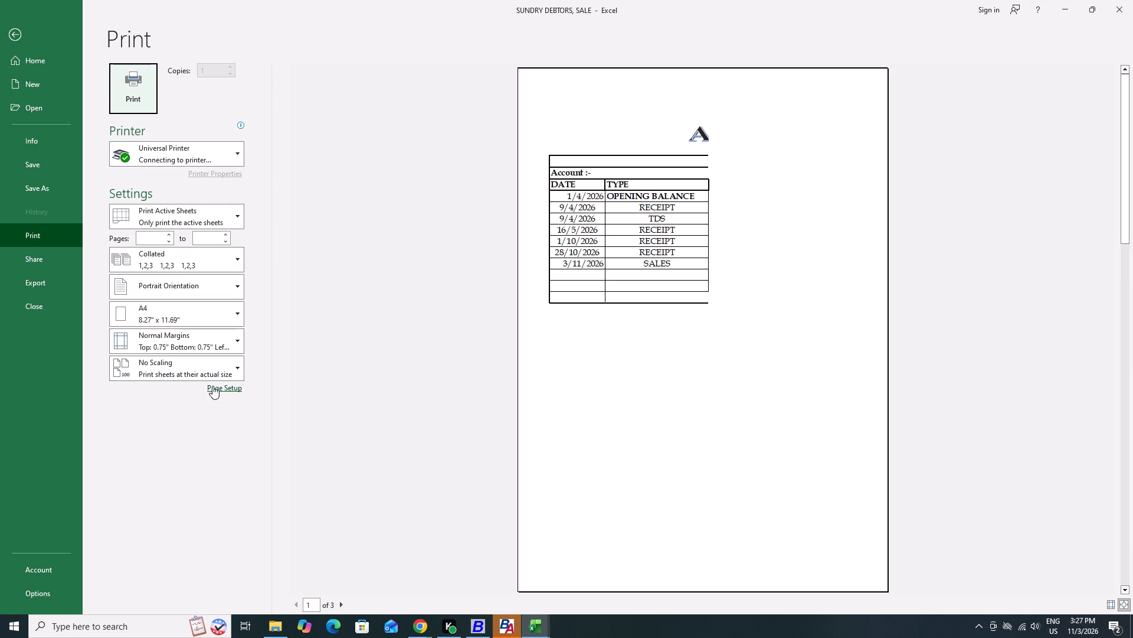
pyautogui.click(228, 388)
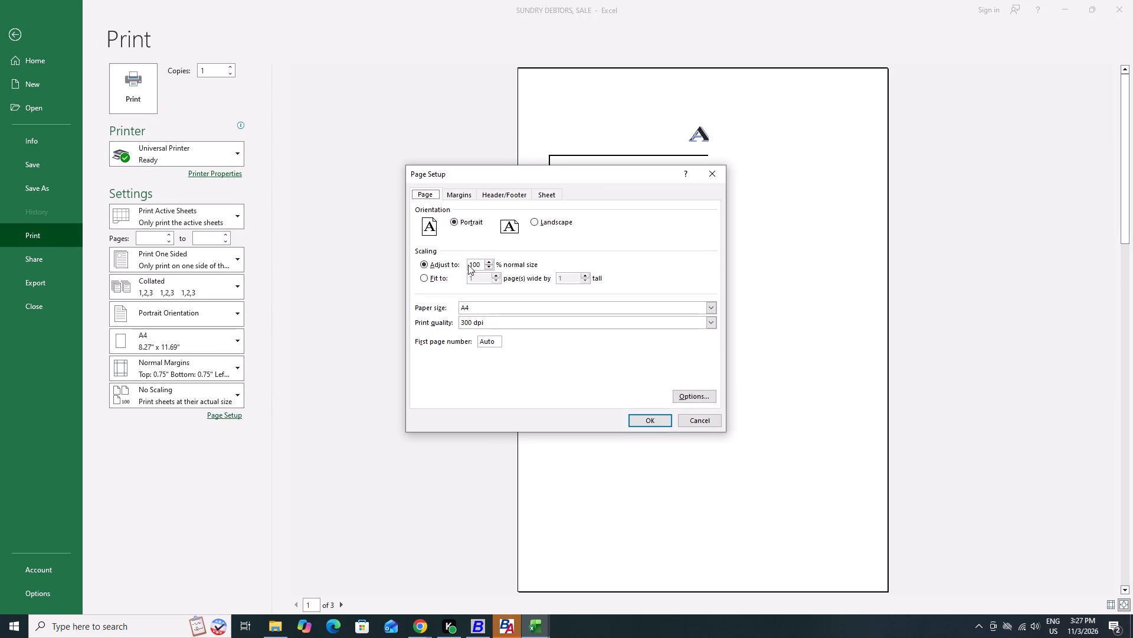
pyautogui.click(433, 279)
pyautogui.click(640, 416)
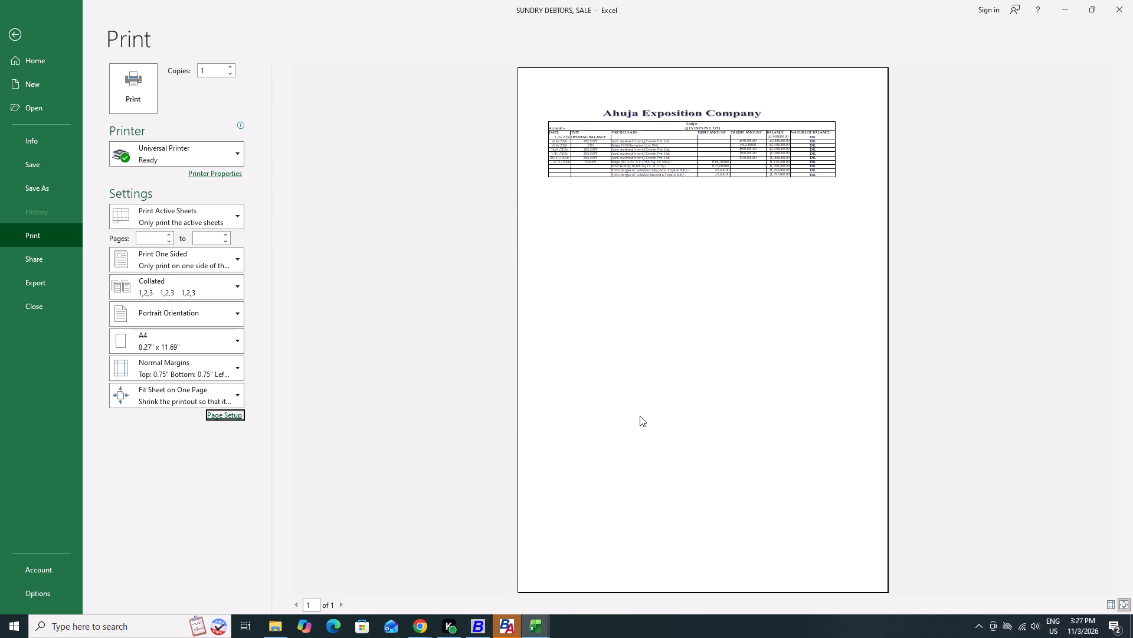
pyautogui.scroll(4, 637, 298)
pyautogui.click(224, 410)
pyautogui.click(532, 222)
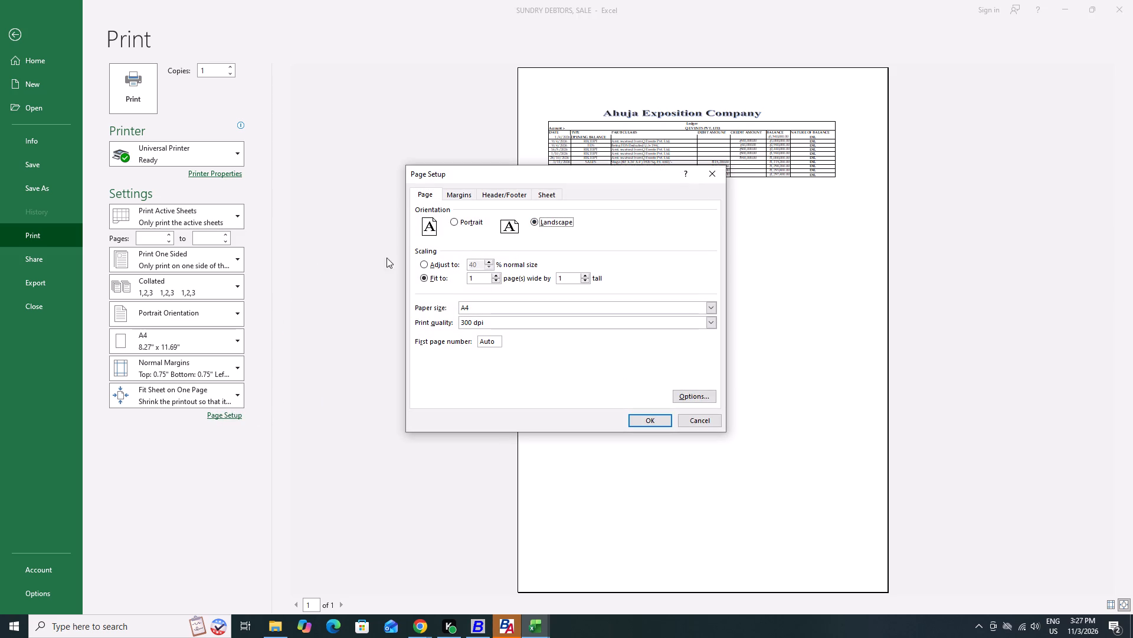
pyautogui.click(641, 418)
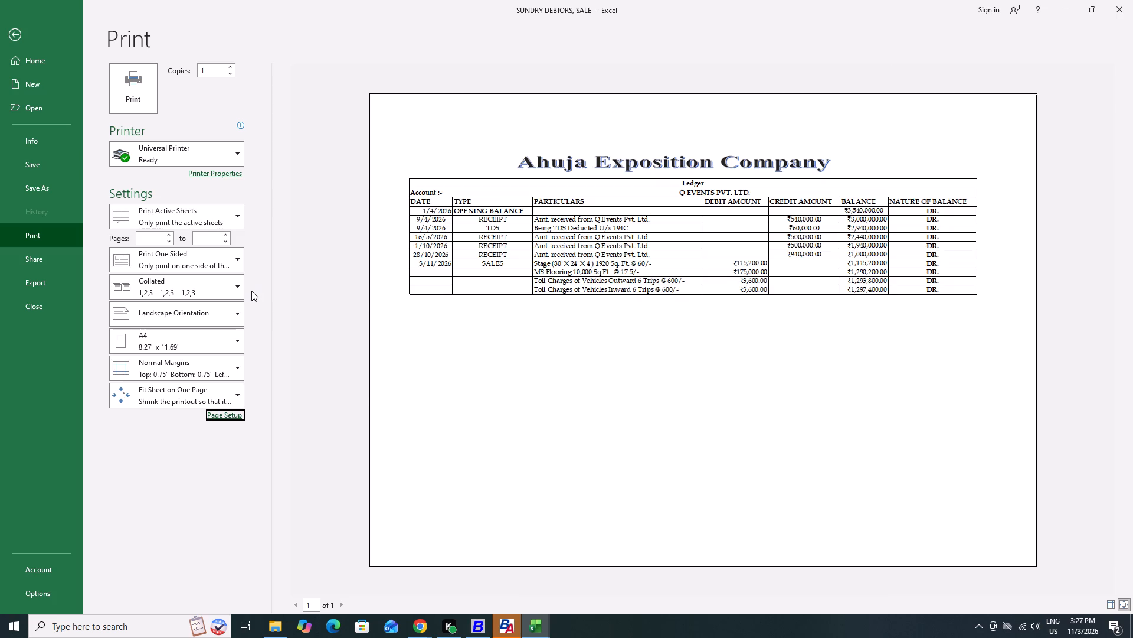
# Print the ledger with Microsoft Print to PDF, saving it on the Desktop as Q Events Ledger and replacing the existing file.
pyautogui.click(183, 162)
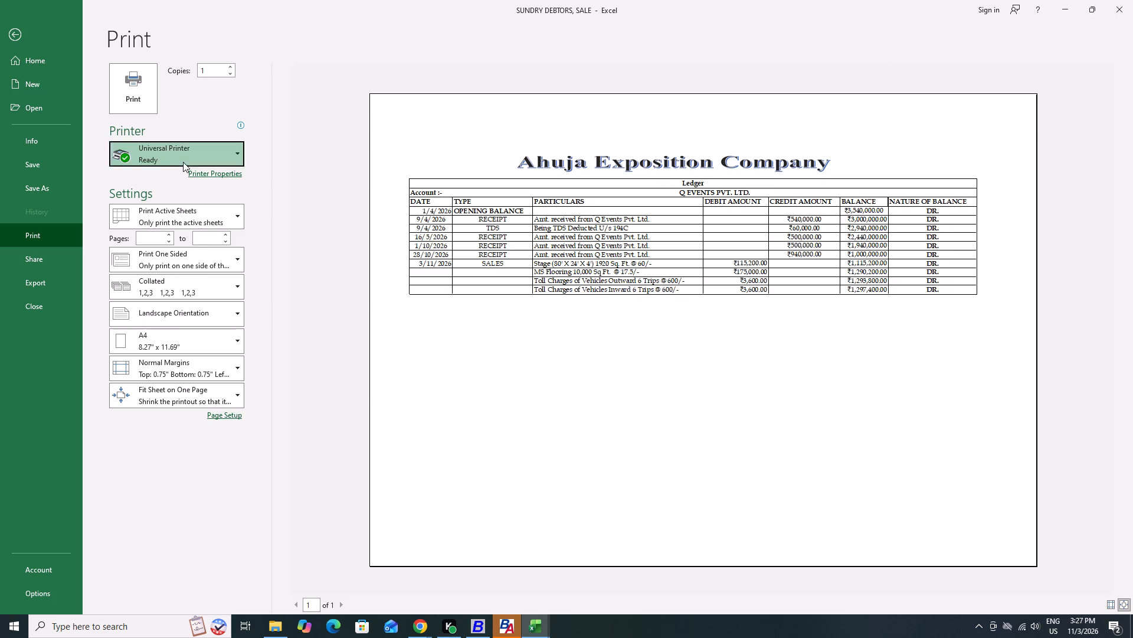
pyautogui.click(186, 226)
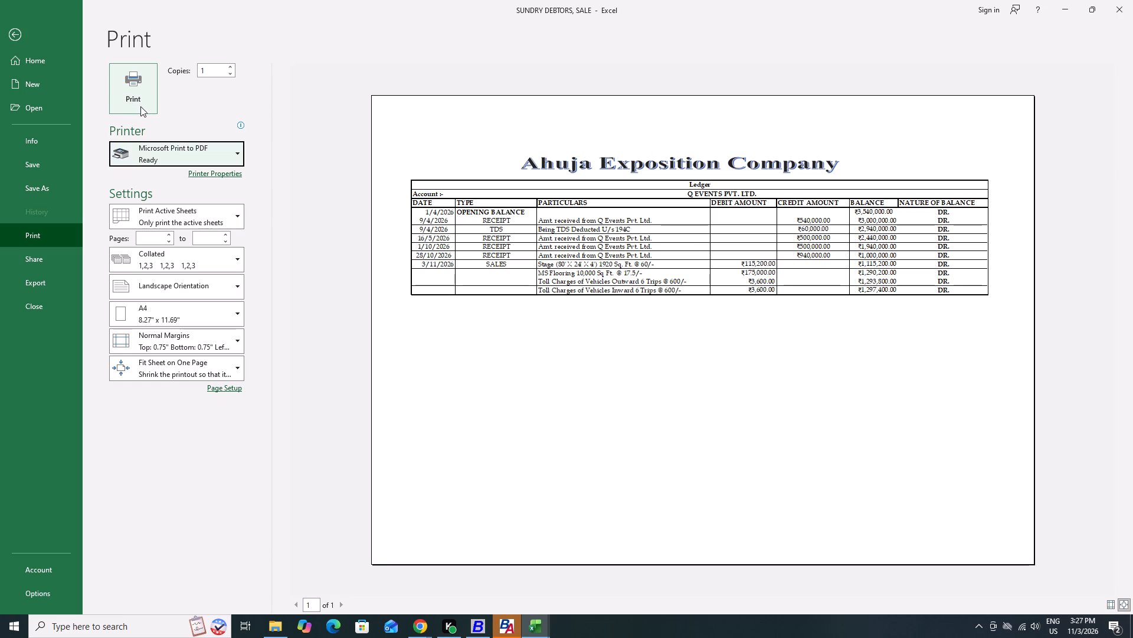
pyautogui.click(141, 101)
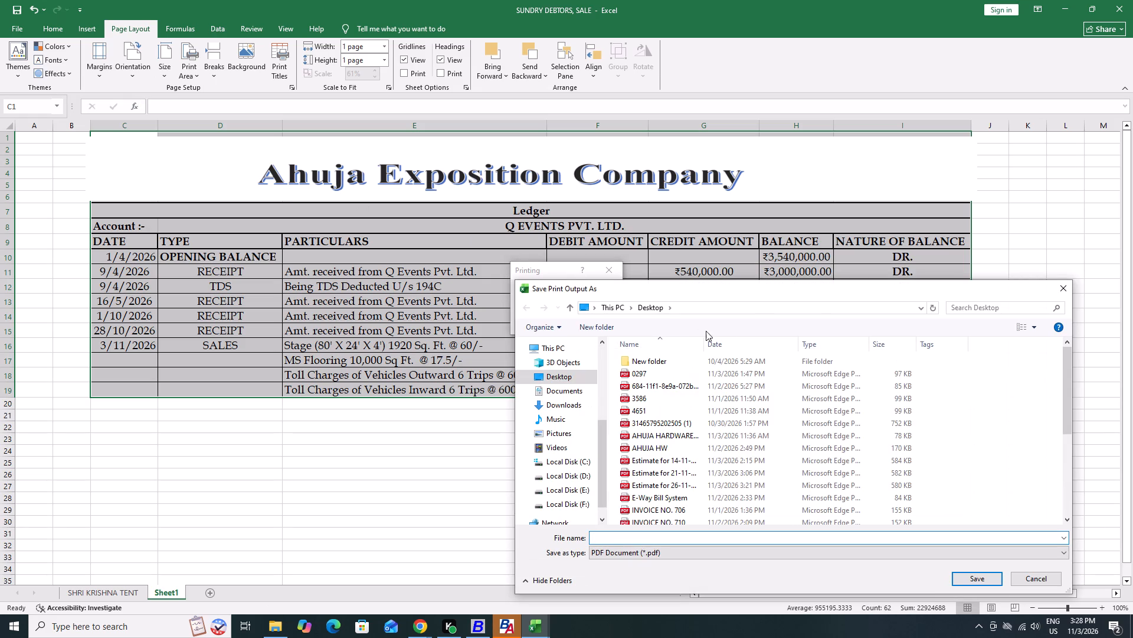
pyautogui.moveTo(738, 291); pyautogui.dragTo(404, 151)
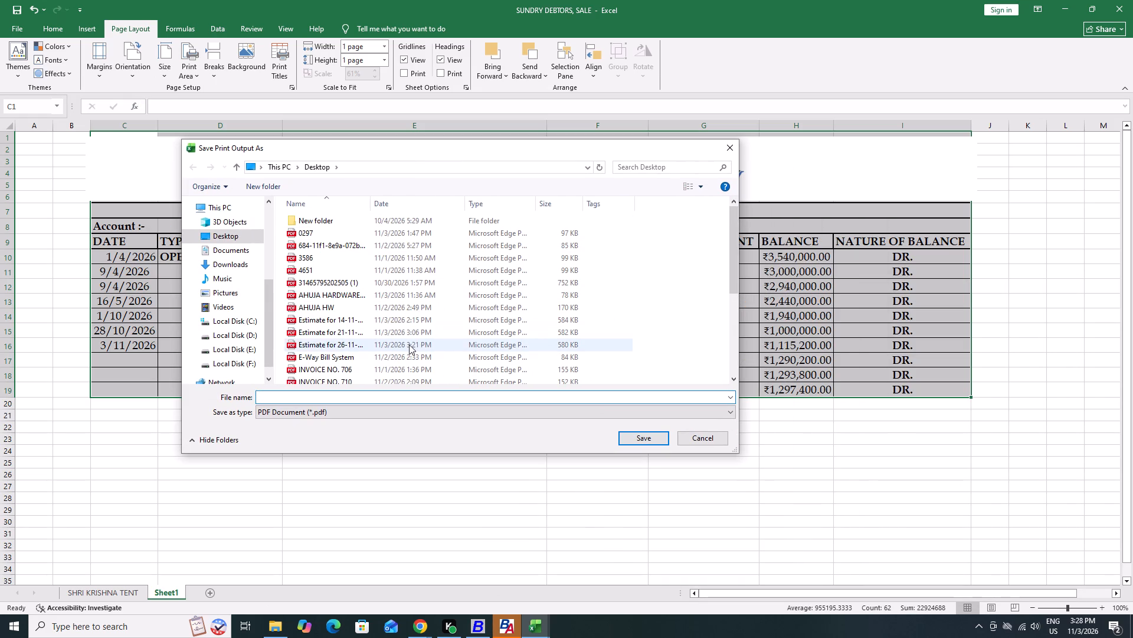
pyautogui.hotkey('shift', 'q')
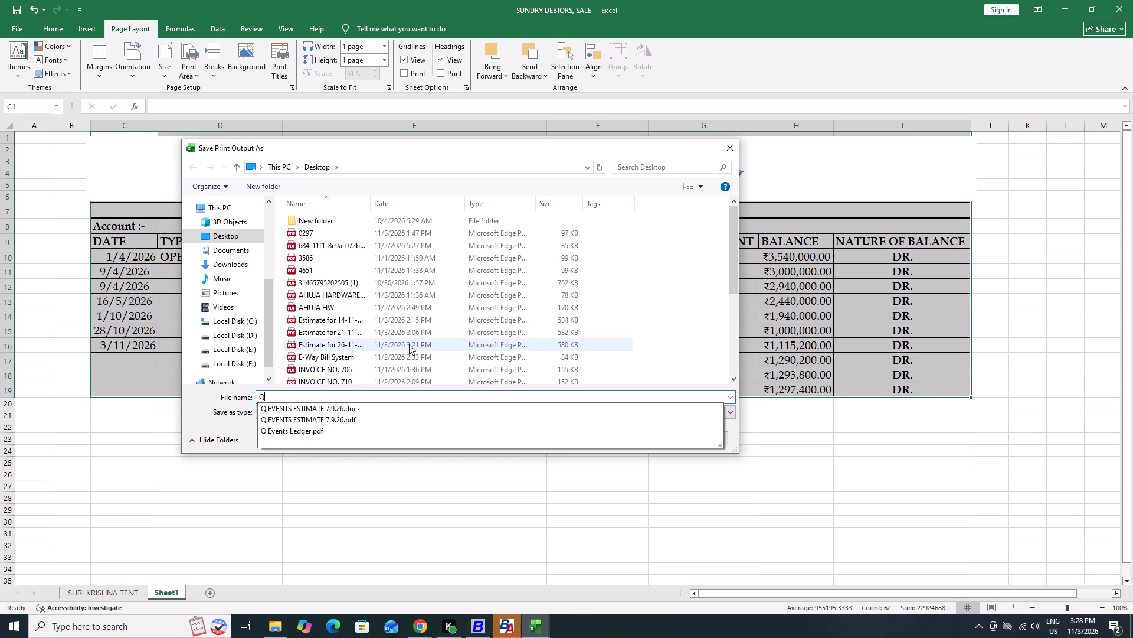
pyautogui.press('space')
pyautogui.write('Events')
pyautogui.press('space')
pyautogui.write('Ledger')
pyautogui.press('space')
pyautogui.press('Return')
pyautogui.press('Left')
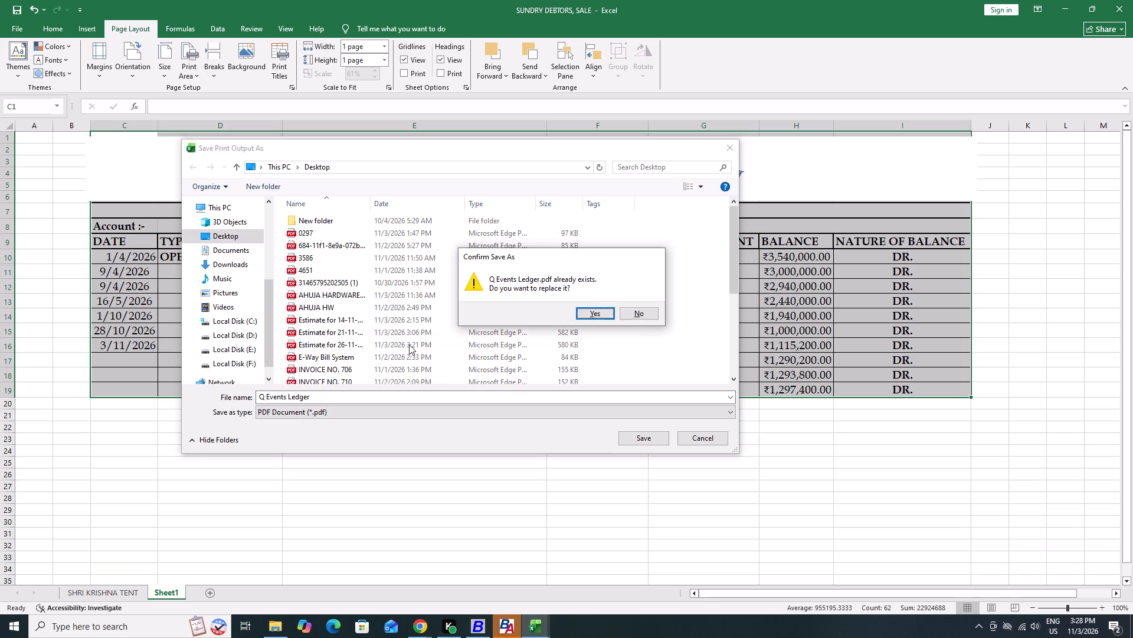
pyautogui.press('Return')
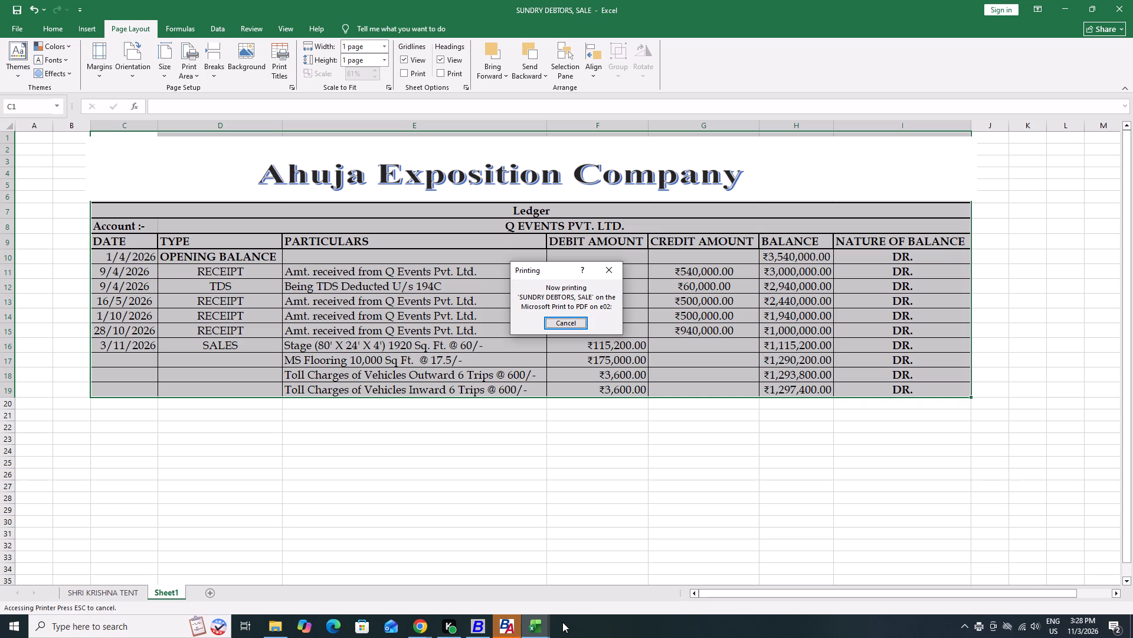
# Switch to File Explorer and look through the Desktop folder for the saved Q Events Ledger PDF.
pyautogui.click(277, 625)
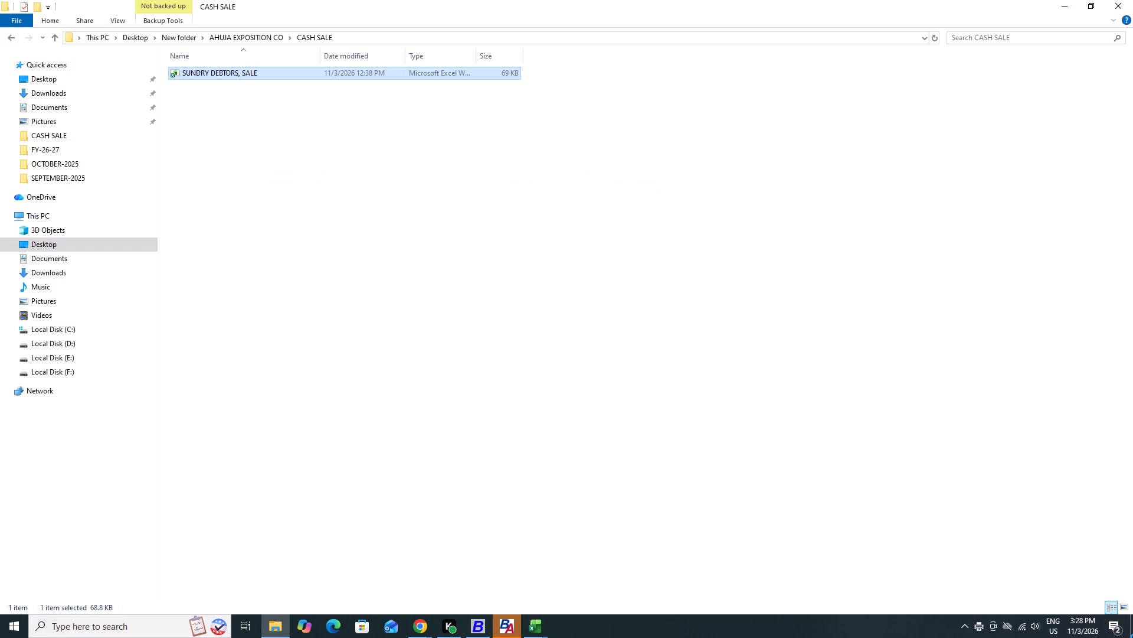
pyautogui.click(129, 32)
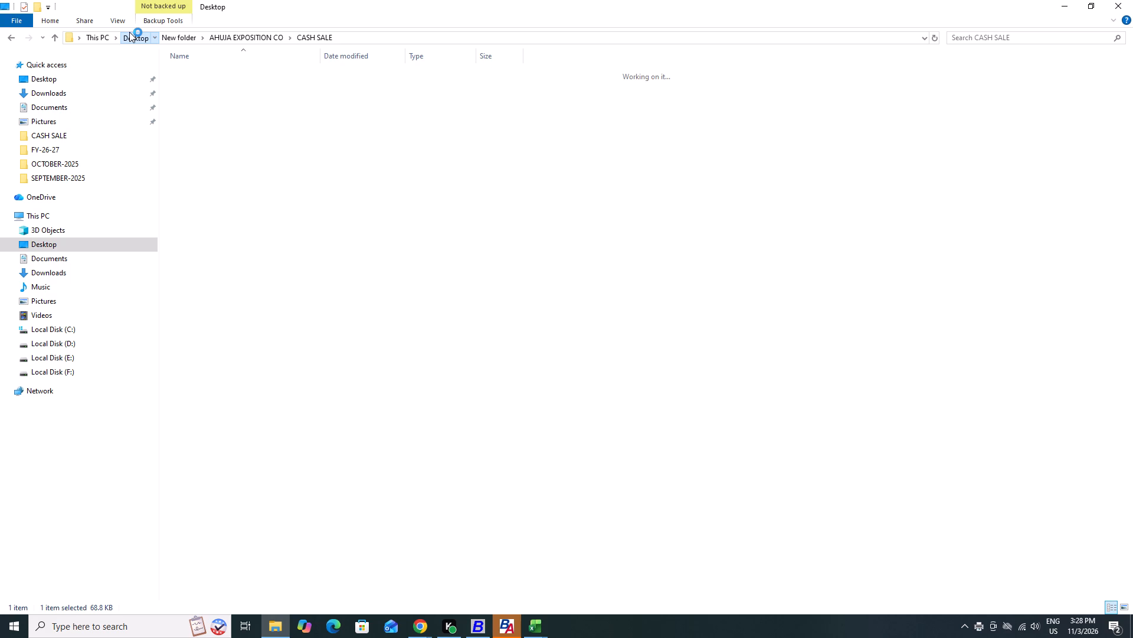
pyautogui.scroll(-4, 169, 260)
pyautogui.scroll(-4, 281, 383)
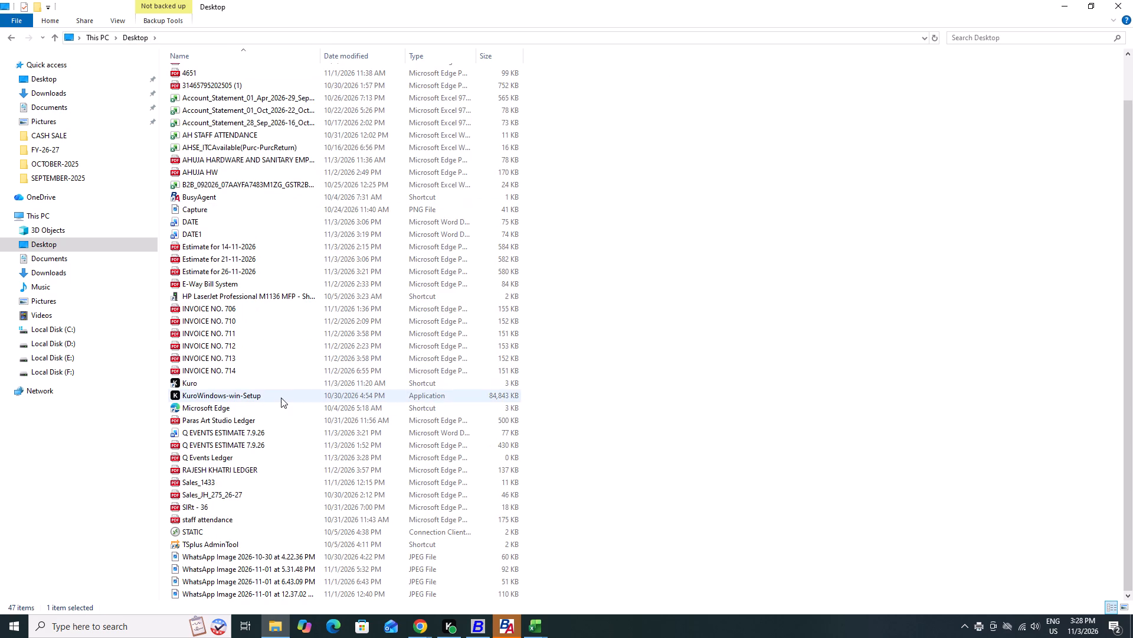
pyautogui.scroll(-2, 247, 471)
pyautogui.scroll(6, 226, 490)
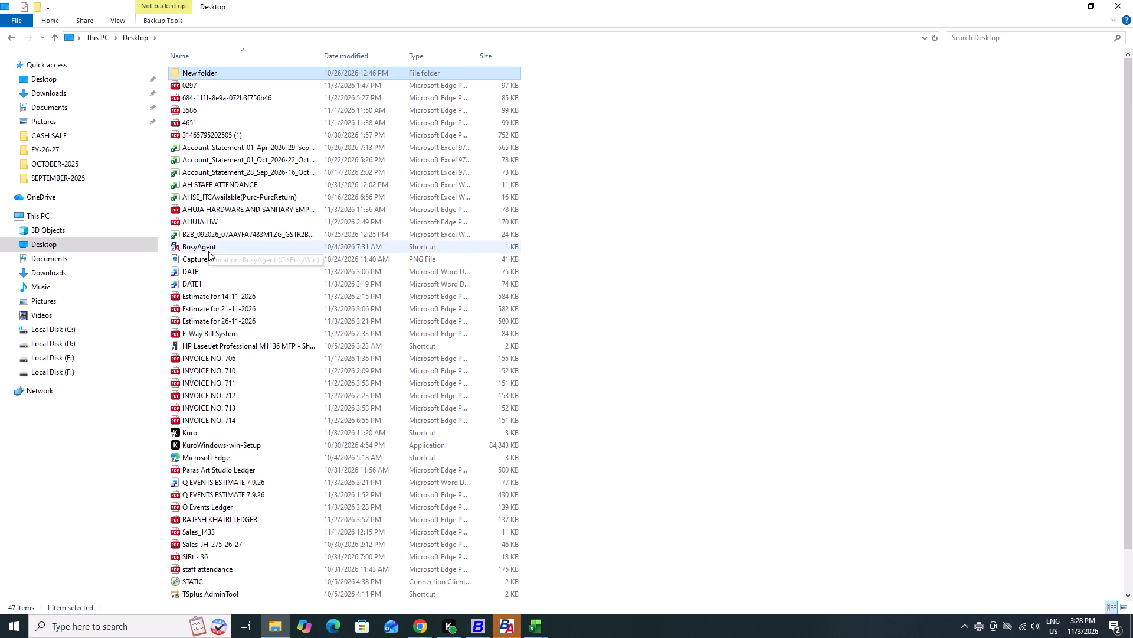
# Check the Desktop folder's file list for the saved Q Events Ledger PDF and switch back to the previous window.
pyautogui.scroll(-6, 207, 313)
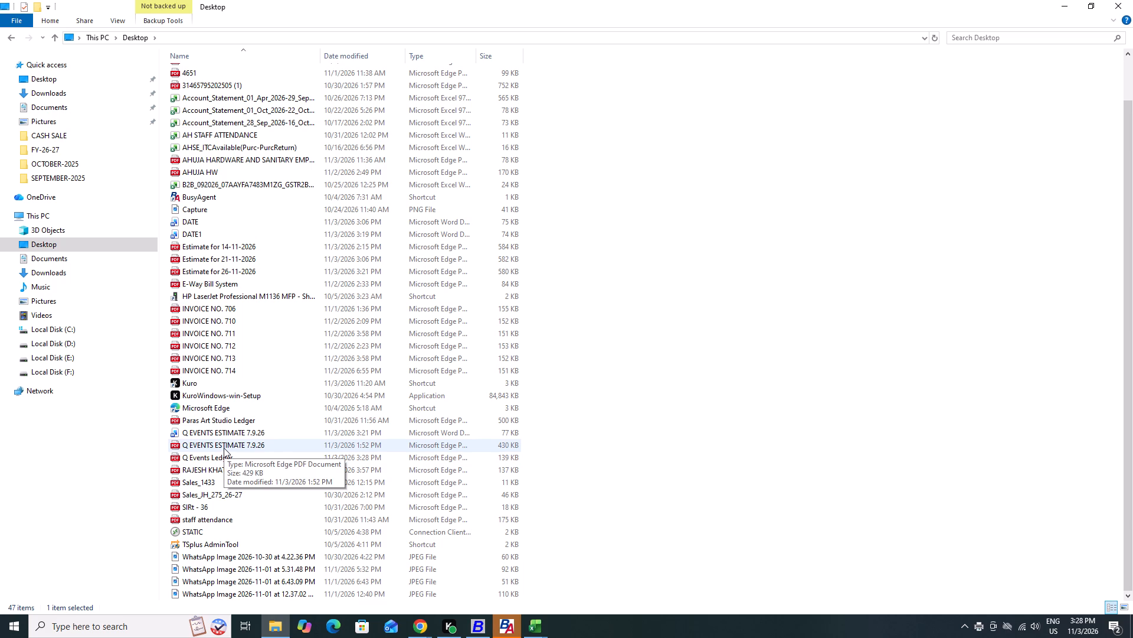
pyautogui.hotkey('alt', 'Tab')
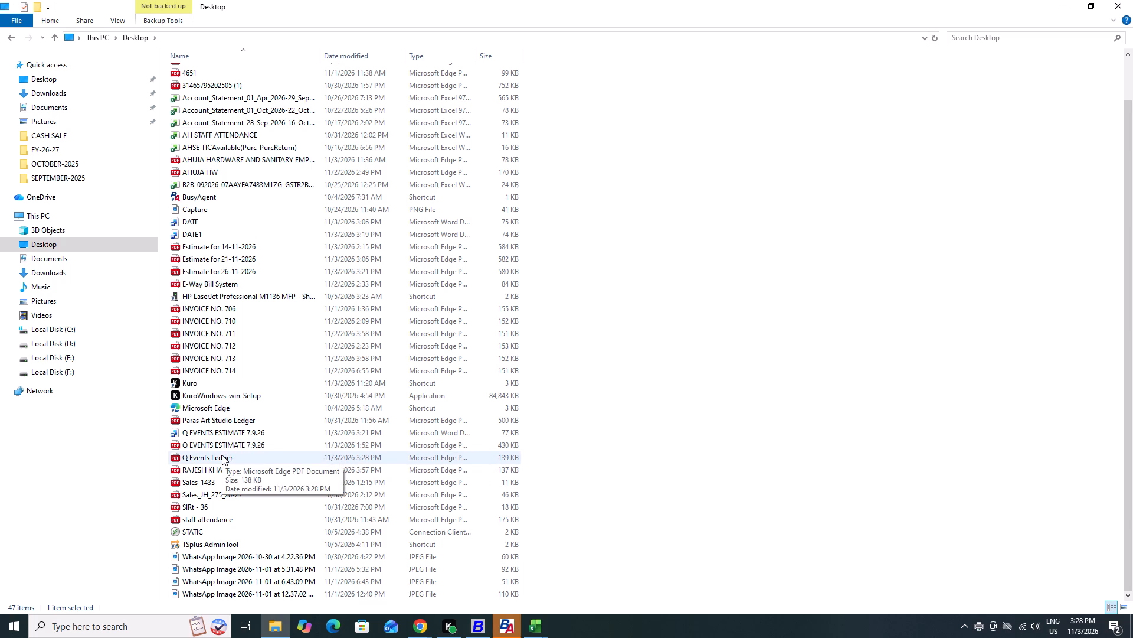
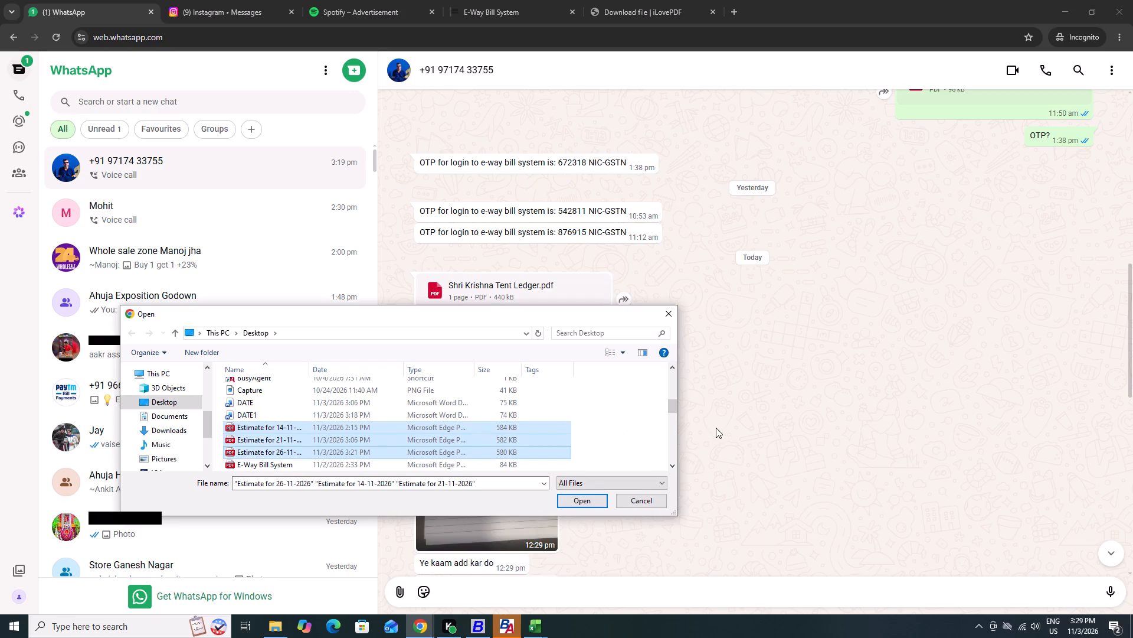
# Select the Desktop PDFs Q Events Ledger, Estimate for 14-11-2026 and Estimate for 21-11-2026 together for attaching to the WhatsApp chat.
pyautogui.moveTo(672, 405); pyautogui.dragTo(672, 416)
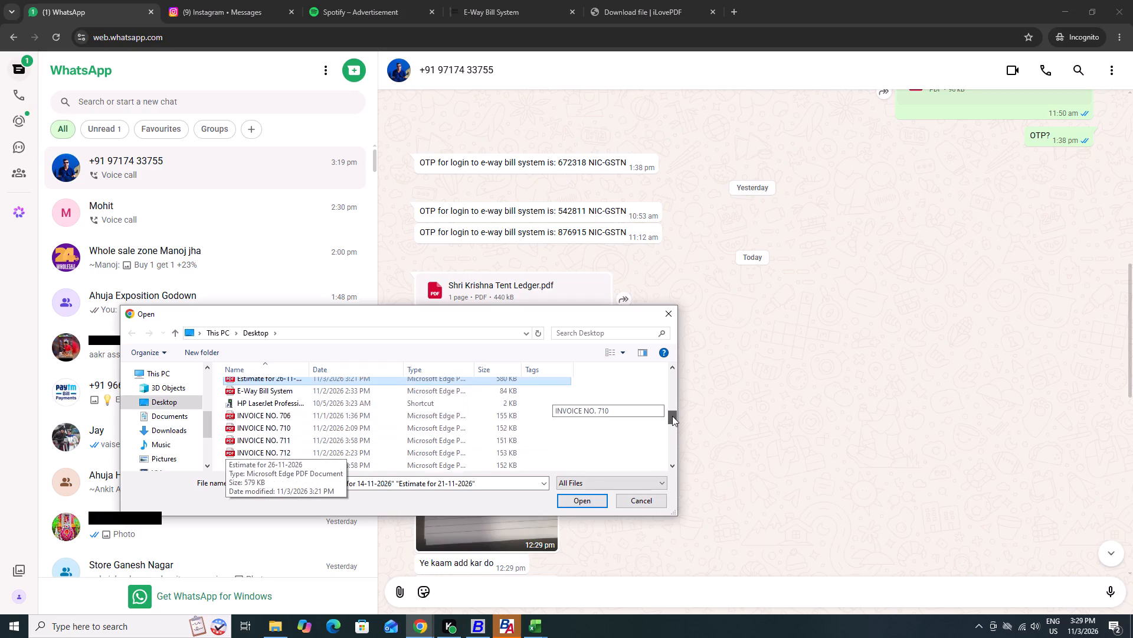
pyautogui.moveTo(672, 416); pyautogui.dragTo(672, 438)
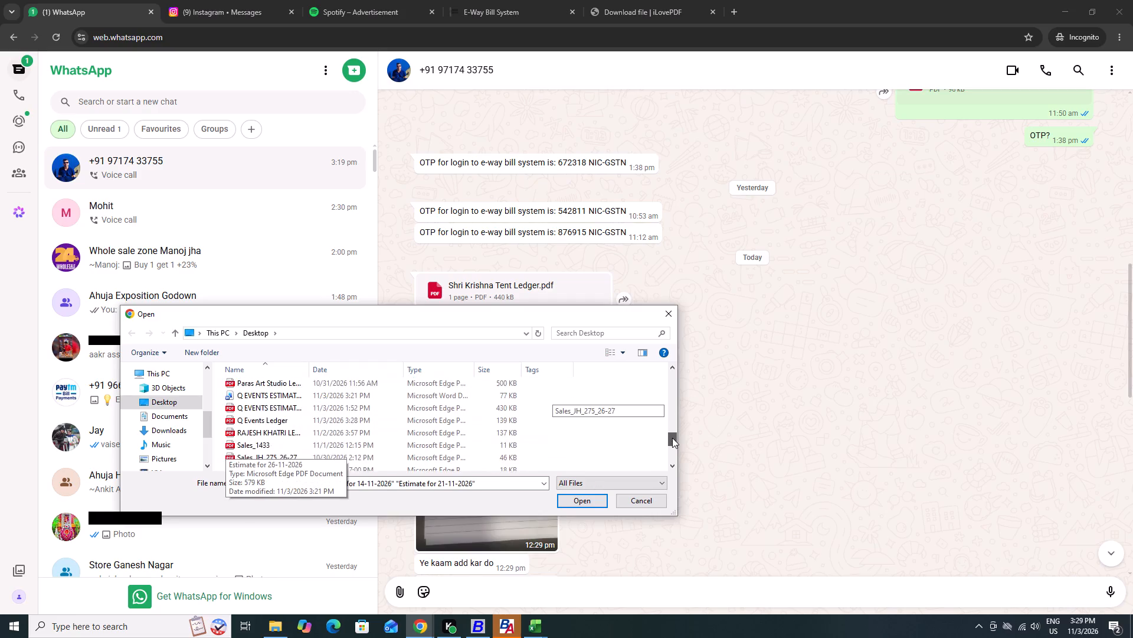
pyautogui.moveTo(672, 438); pyautogui.dragTo(672, 456)
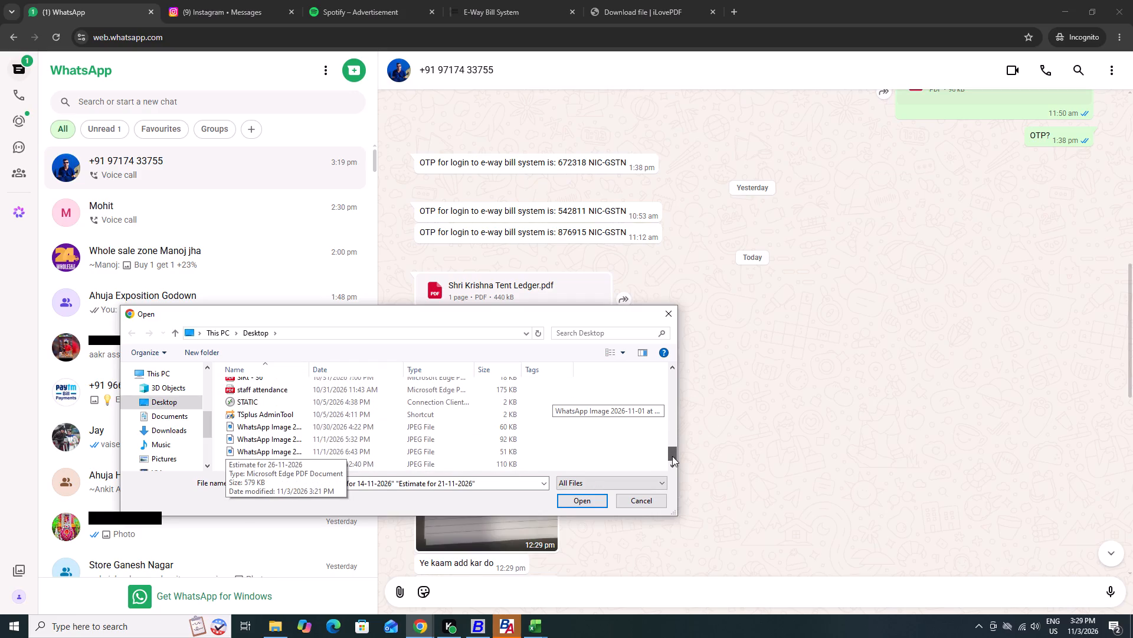
pyautogui.moveTo(672, 456); pyautogui.dragTo(672, 432)
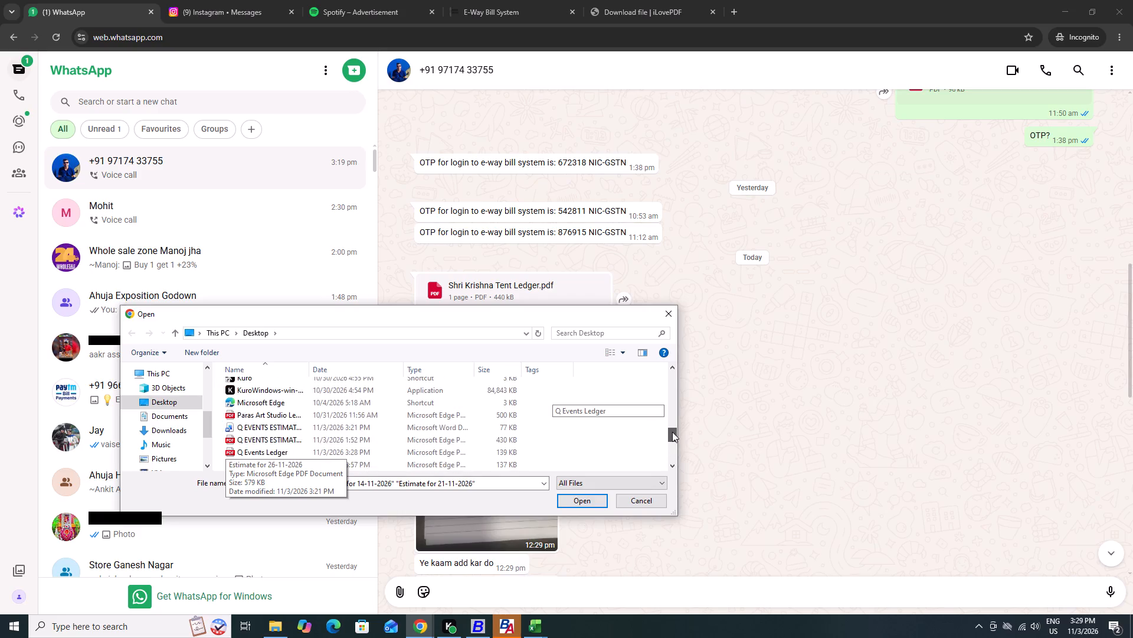
pyautogui.moveTo(672, 432); pyautogui.dragTo(672, 434)
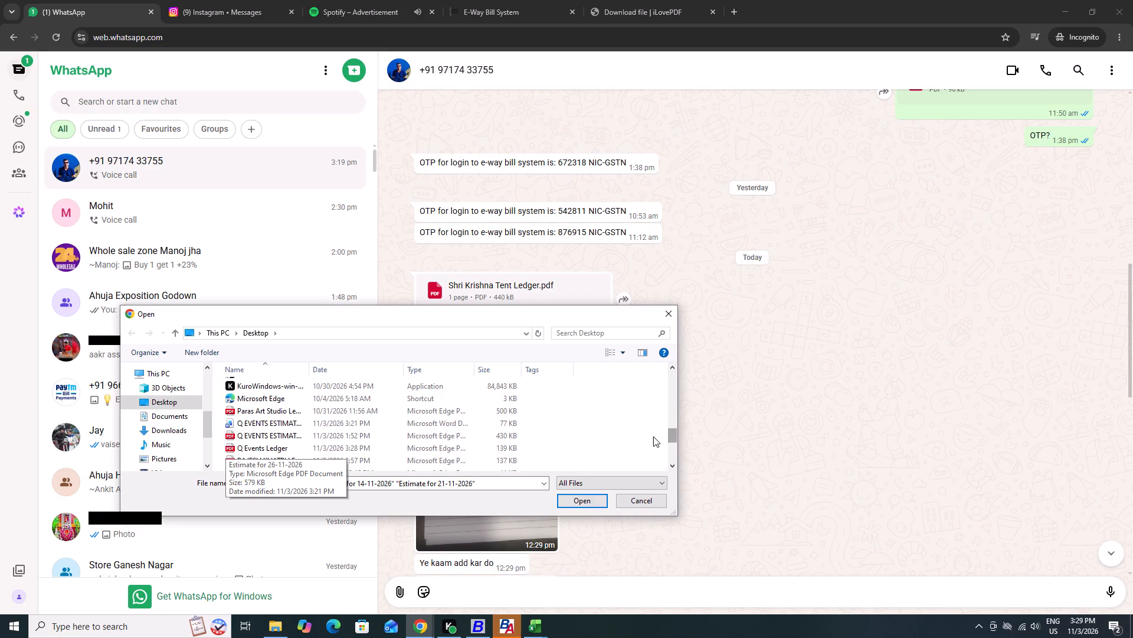
pyautogui.click(285, 446)
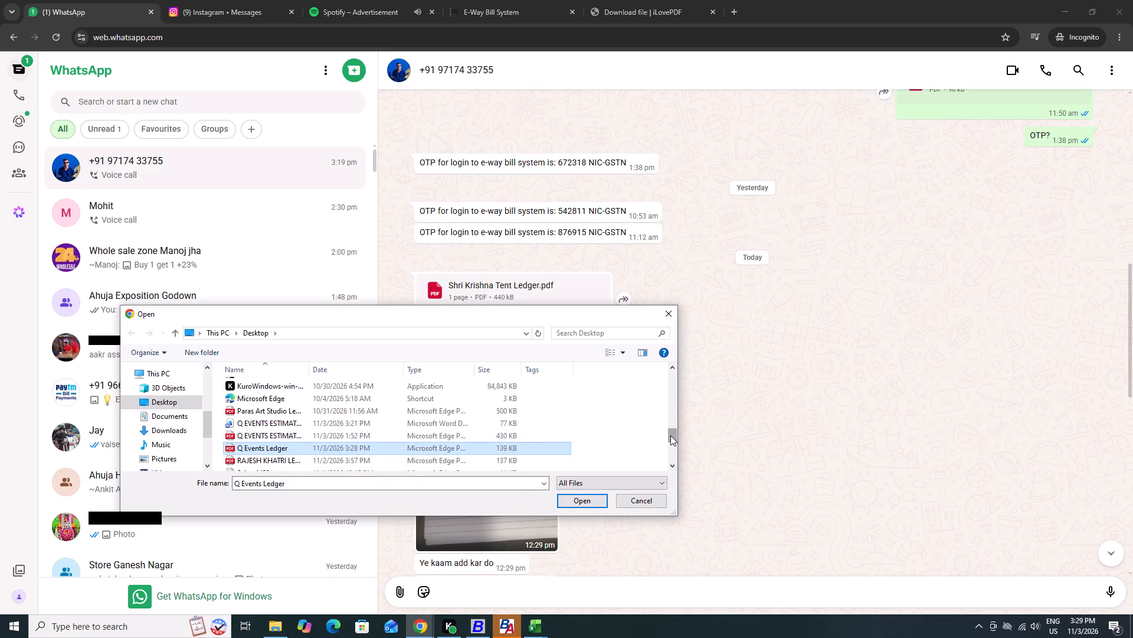
pyautogui.keyDown('ctrl'); pyautogui.moveTo(670, 435); pyautogui.dragTo(669, 397); pyautogui.keyUp('ctrl')
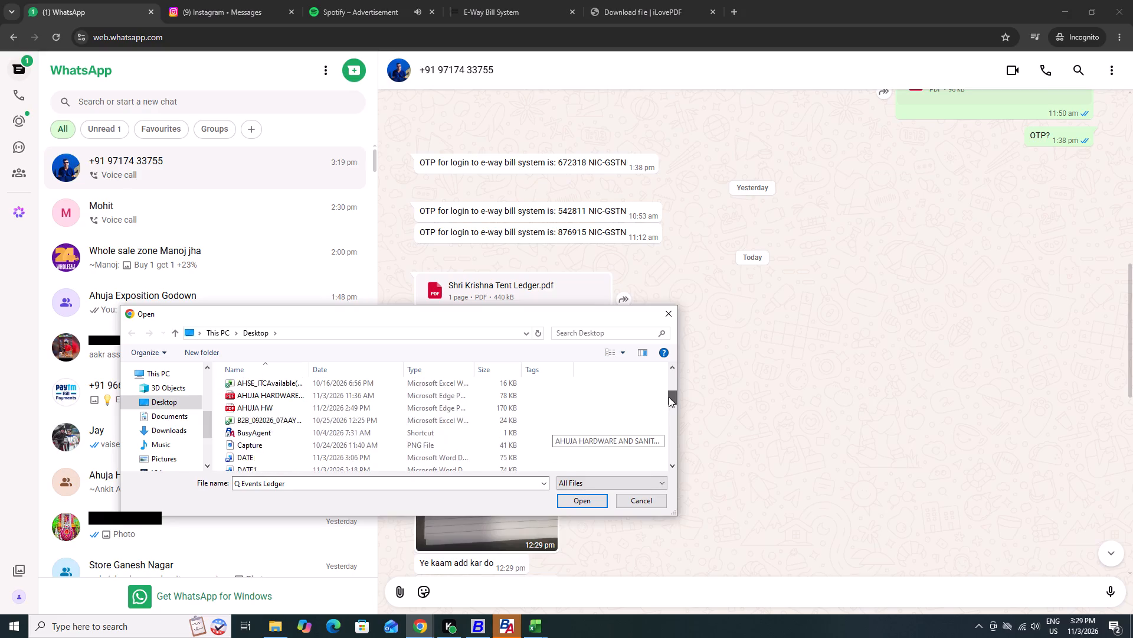
pyautogui.keyDown('ctrl'); pyautogui.moveTo(669, 397); pyautogui.dragTo(669, 406); pyautogui.keyUp('ctrl')
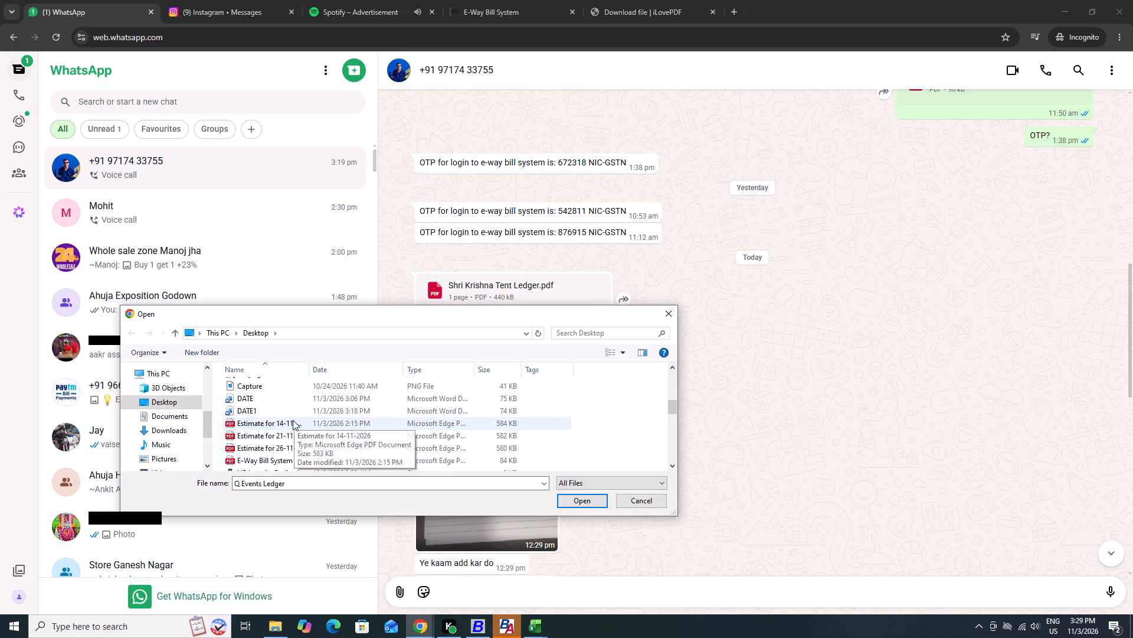
pyautogui.keyDown('ctrl'); pyautogui.click(284, 421); pyautogui.keyUp('ctrl')
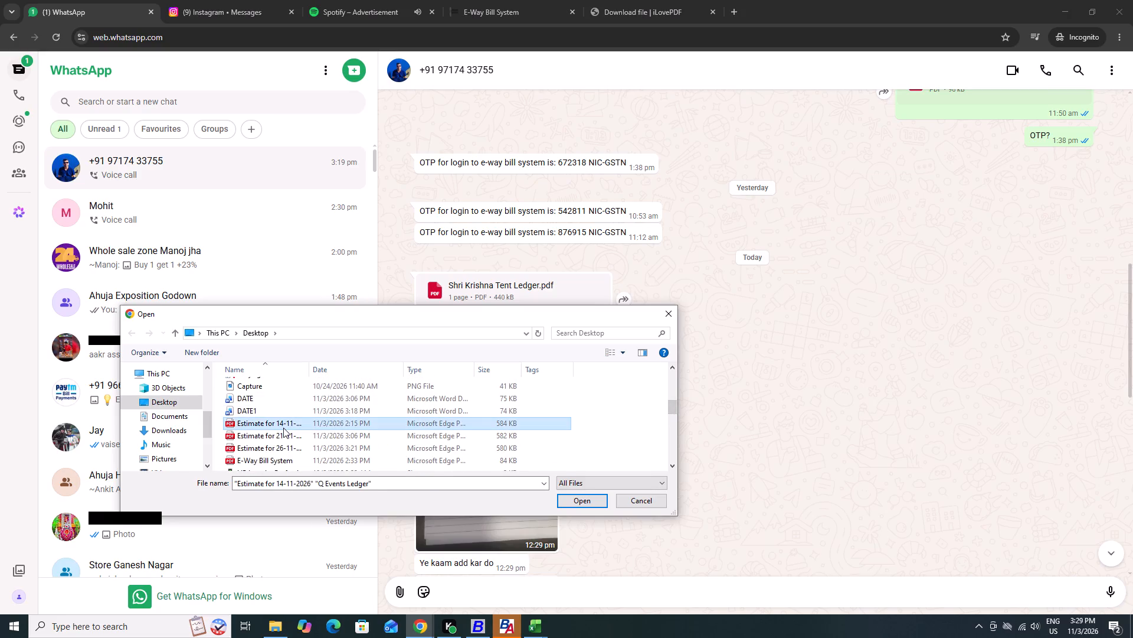
pyautogui.keyDown('ctrl'); pyautogui.click(283, 432); pyautogui.keyUp('ctrl')
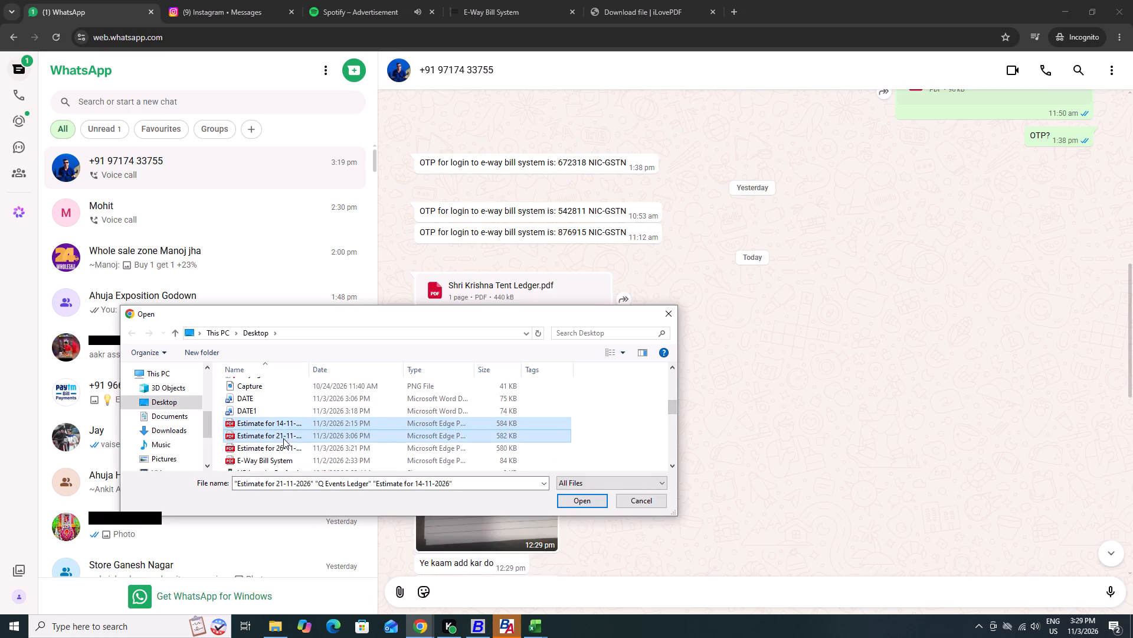
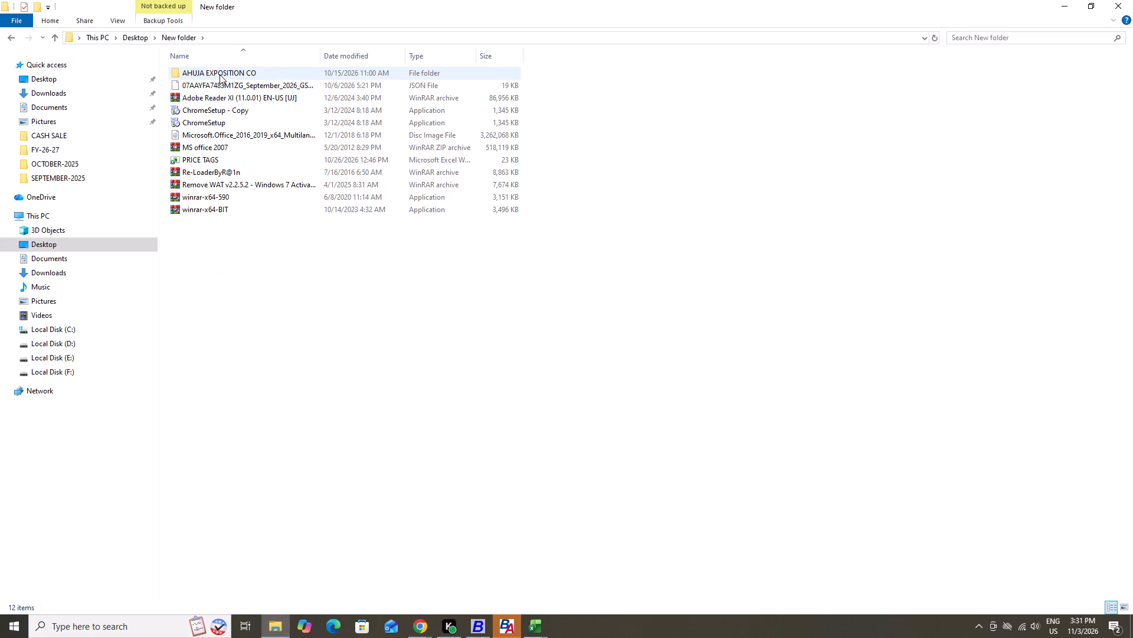
# Open the SALE Q3 26-27 folder inside AHUJA EXPOSITION CO, under AHUJA EXPOSITION SALE and FY-26-27.
pyautogui.doubleClick(220, 74)
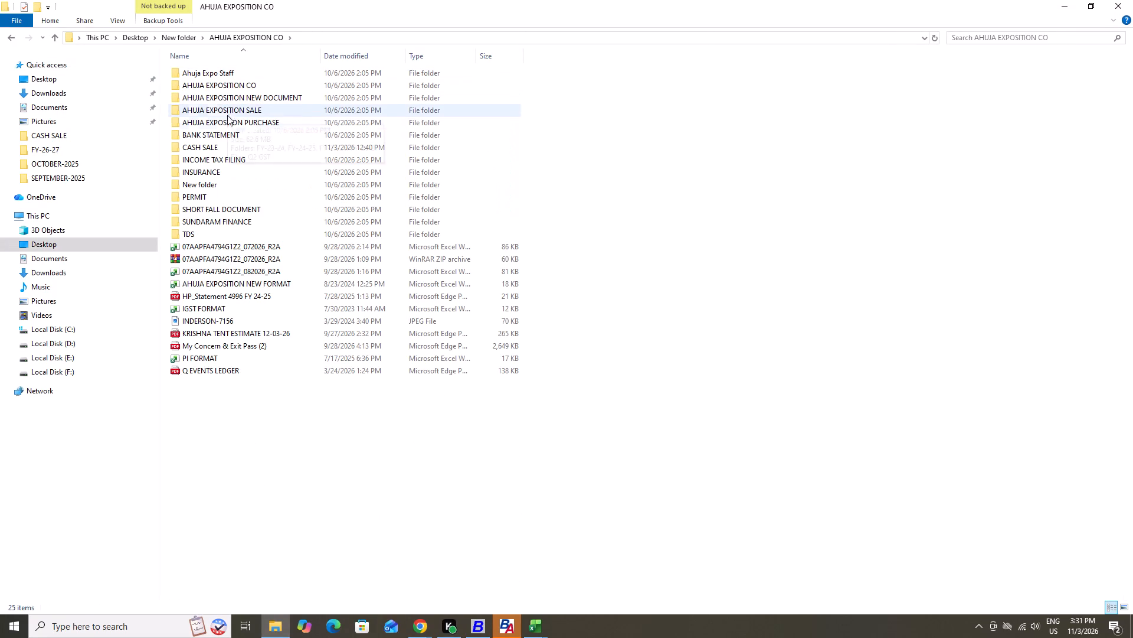
pyautogui.doubleClick(244, 109)
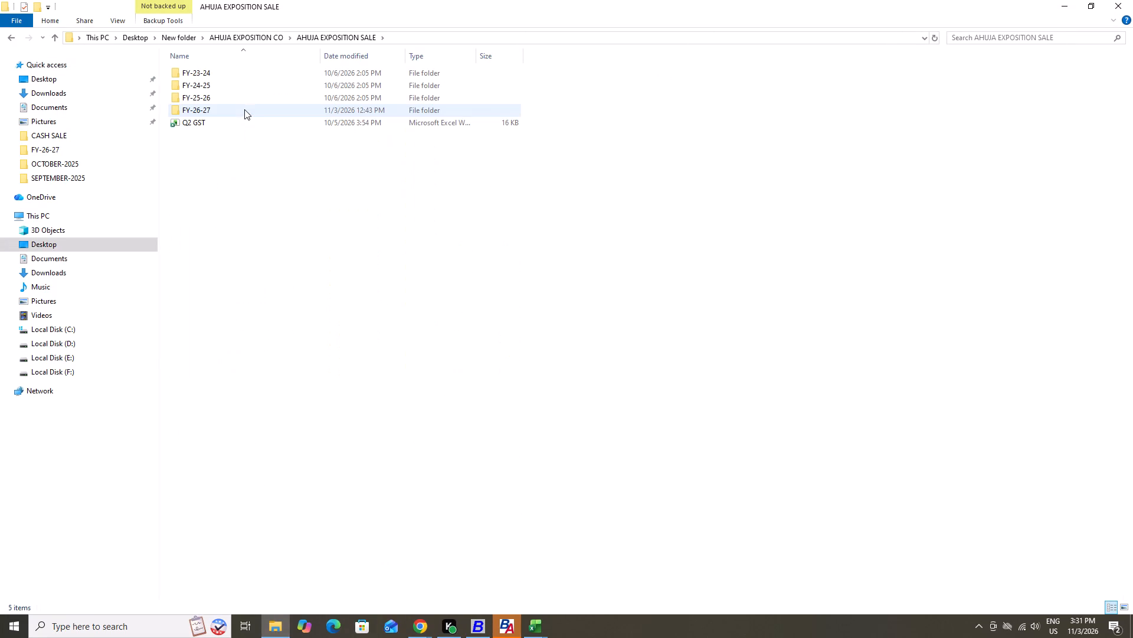
pyautogui.doubleClick(244, 109)
pyautogui.doubleClick(238, 93)
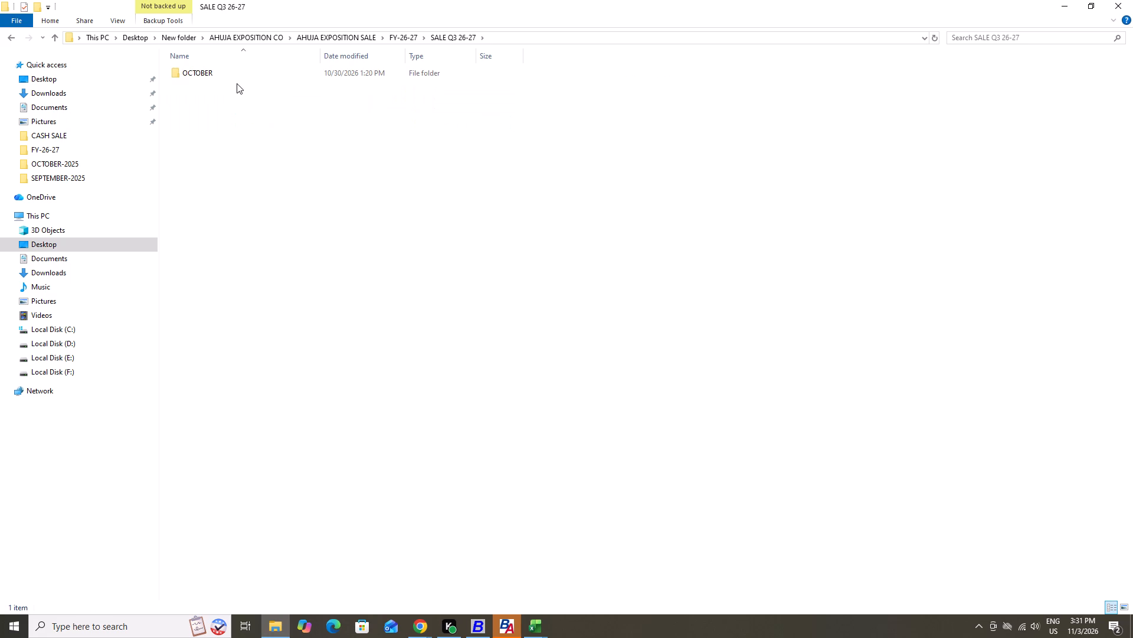
# Open the OCTOBER folder inside SALE Q3 26-27 to view its files.
pyautogui.doubleClick(237, 74)
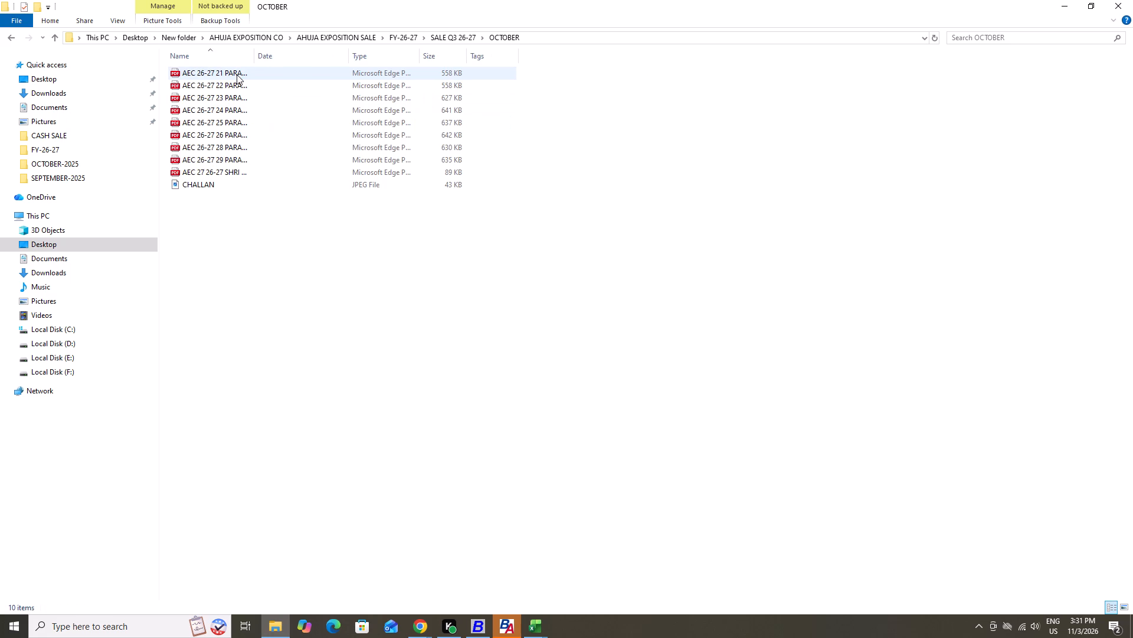
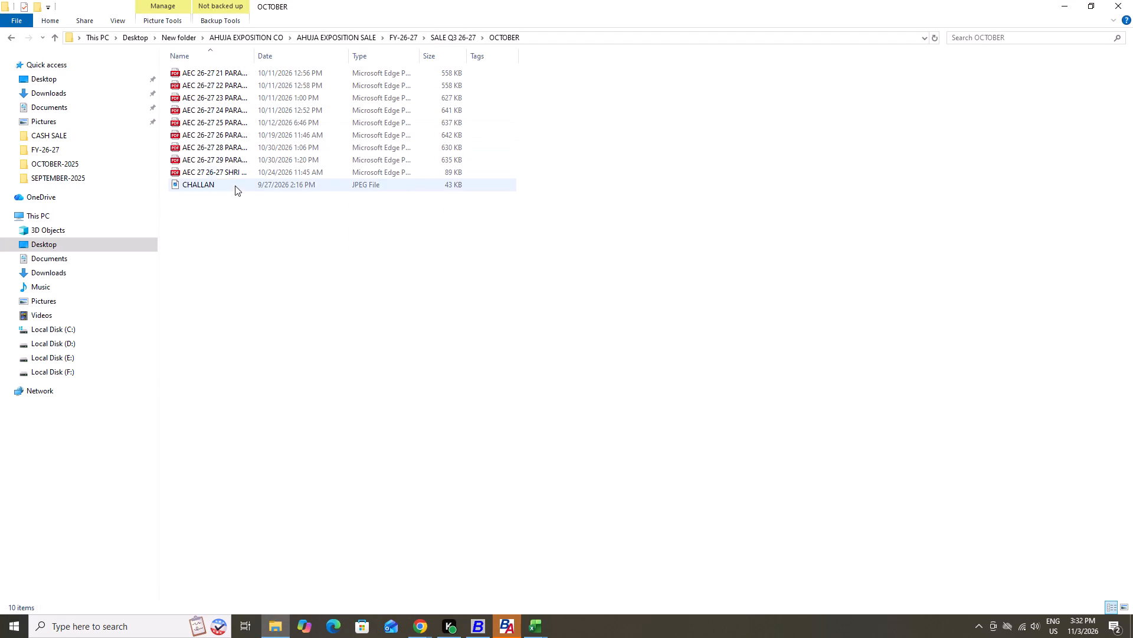
# Go back to FY-26-27 and open the Sep 26 folder inside SALE Q2 26-27 to view its files.
pyautogui.click(246, 228)
pyautogui.click(395, 34)
pyautogui.doubleClick(236, 83)
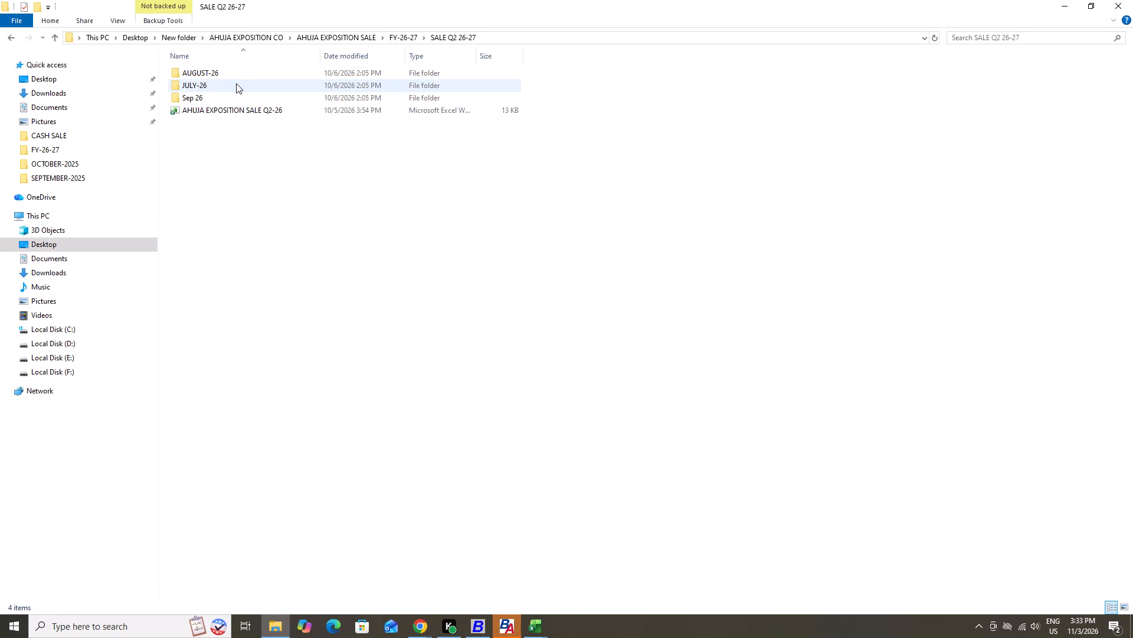
pyautogui.doubleClick(228, 97)
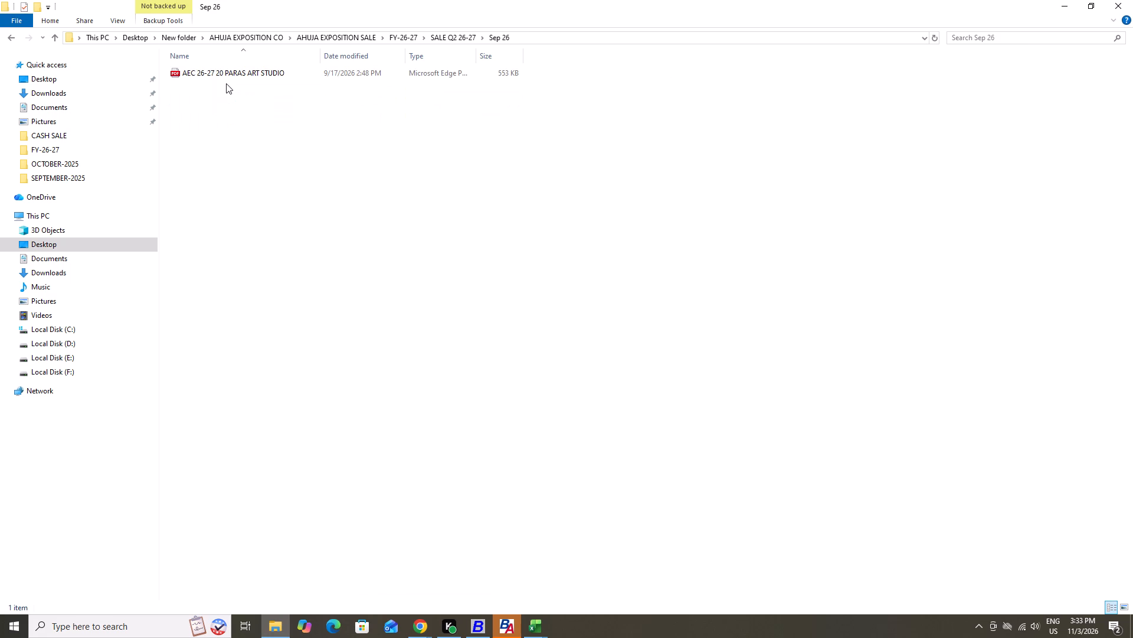
# Open the AHUJA EXPOSITION SALE AUG-26 workbook from the AUGUST-26 folder of SALE Q2 26-27.
pyautogui.click(438, 38)
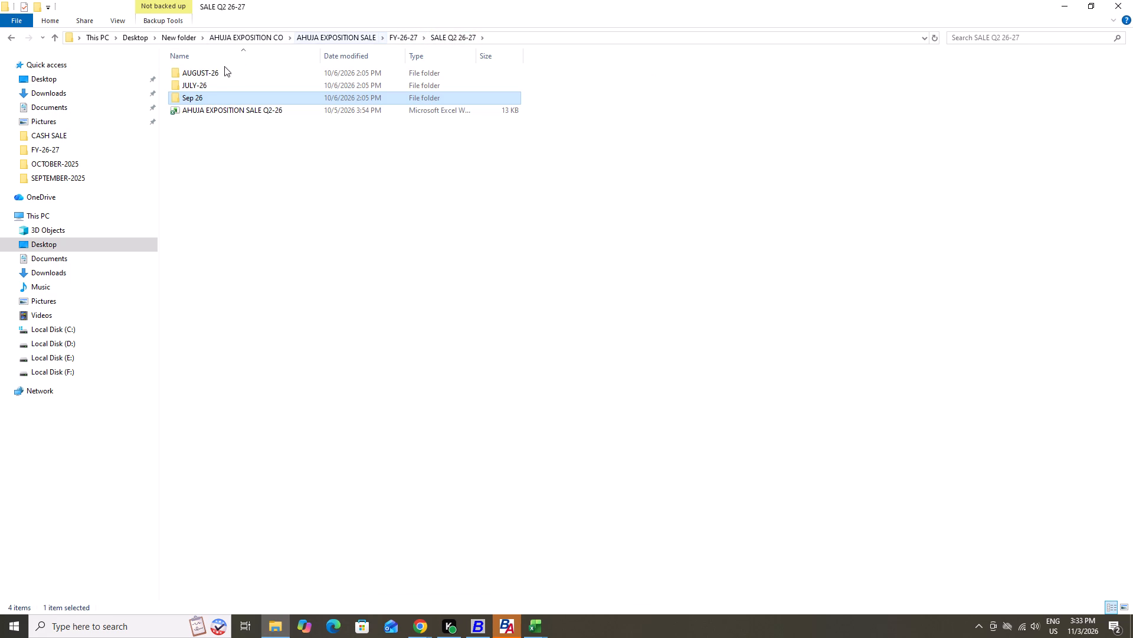
pyautogui.click(215, 69)
pyautogui.doubleClick(215, 69)
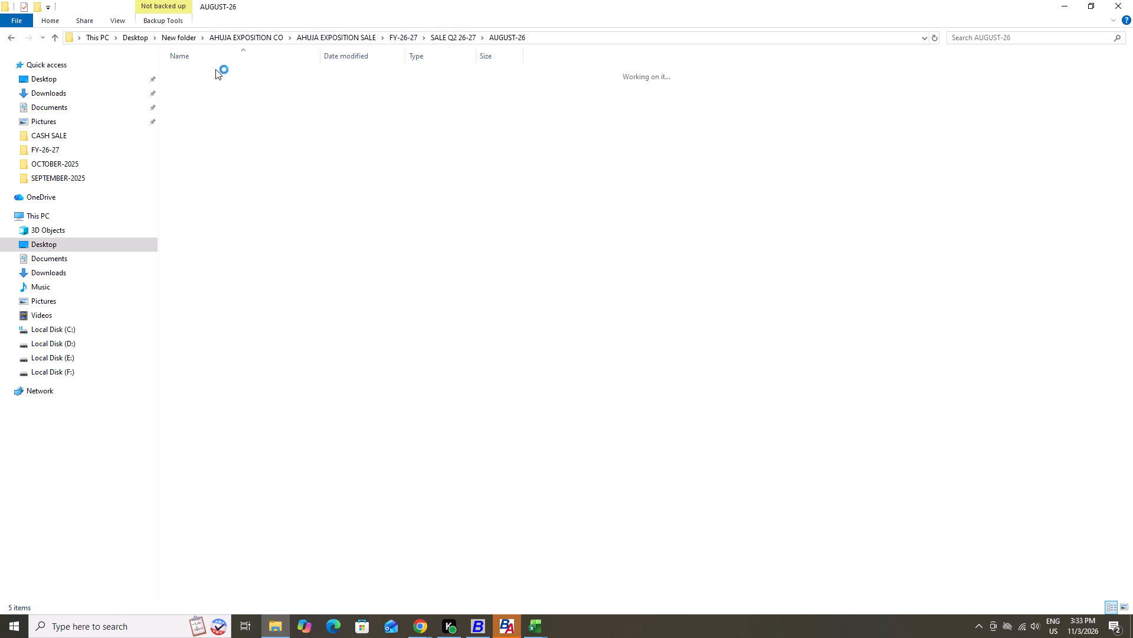
pyautogui.doubleClick(215, 112)
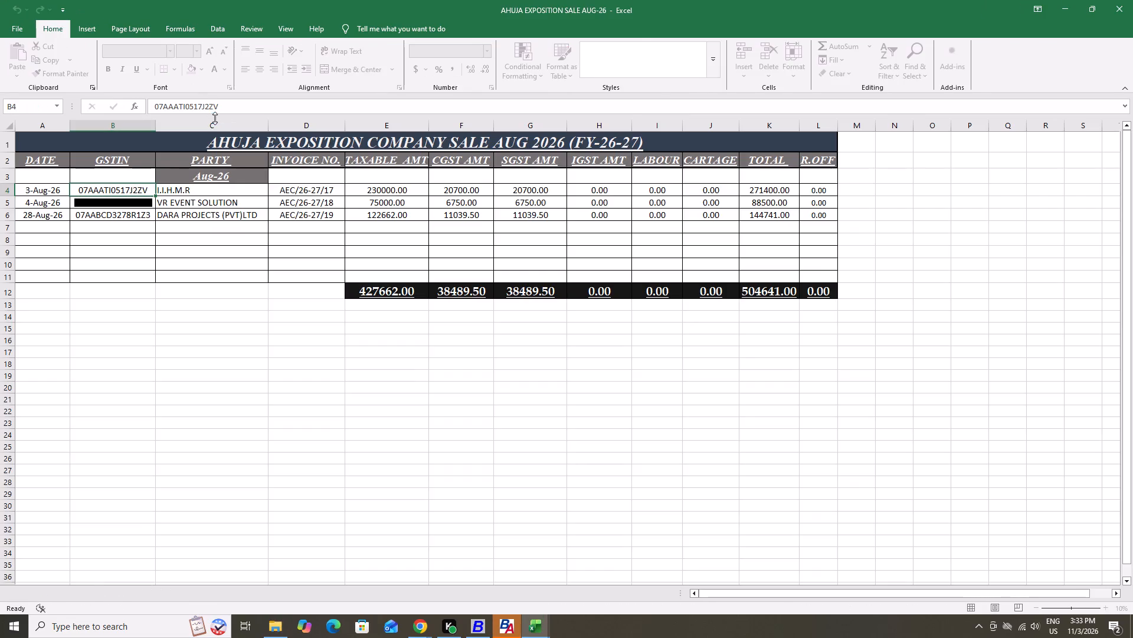
# Examine the August 2026 sale table, highlighting it from the title row through the totals row.
pyautogui.click(209, 355)
pyautogui.hotkey('ctrl', 'Up')
pyautogui.hotkey('ctrl', 'Up')
pyautogui.hotkey('ctrl', 'Up')
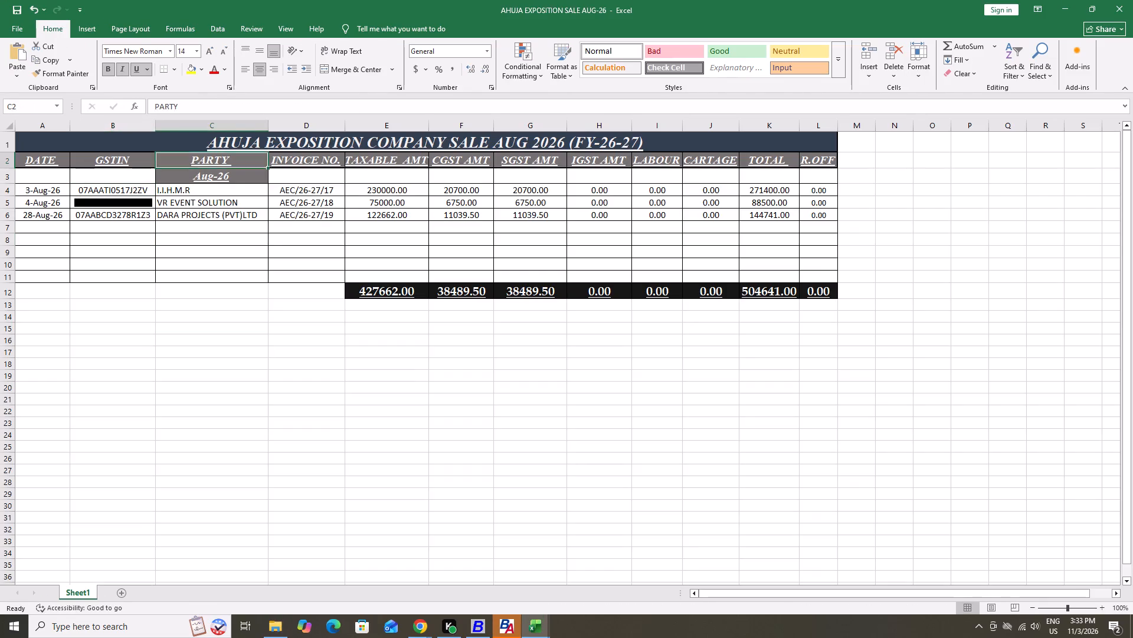
pyautogui.hotkey('ctrl', 'shift', 'Down')
pyautogui.hotkey('ctrl', 'shift', 'Down')
pyautogui.hotkey('ctrl', 'shift', 'Down')
pyautogui.hotkey('ctrl', 'shift', 'Down')
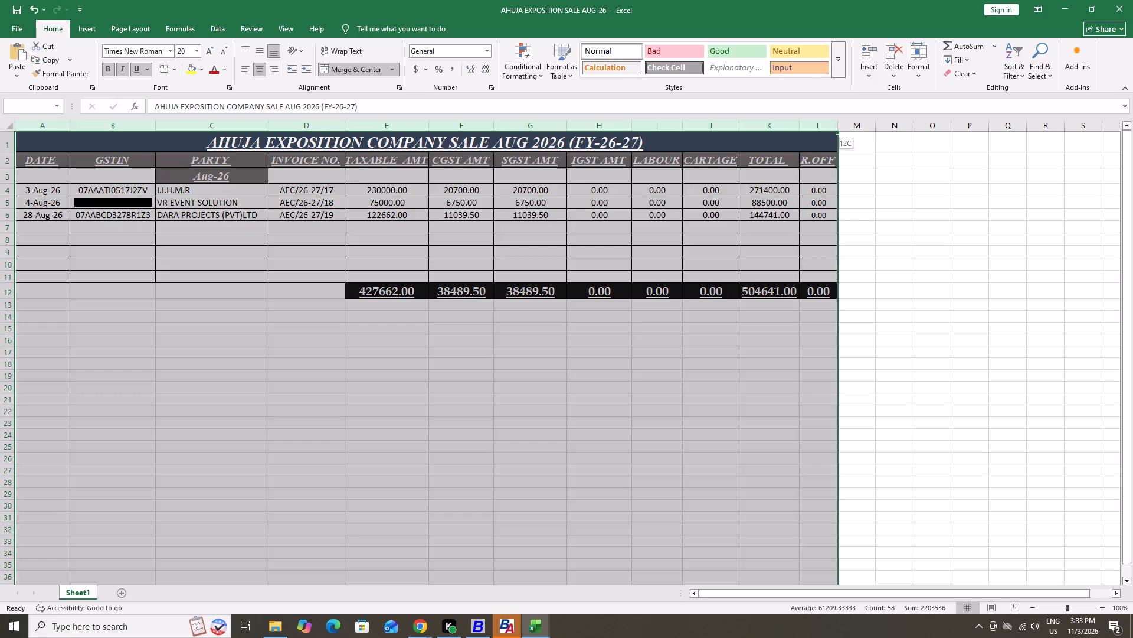
pyautogui.hotkey('ctrl', 'shift', 'Up')
pyautogui.hotkey('shift', 'Down')
pyautogui.hotkey('shift', 'Down')
pyautogui.hotkey('shift', 'Down')
pyautogui.hotkey('shift', 'Down')
pyautogui.hotkey('shift', 'Down')
pyautogui.hotkey('shift', 'Down')
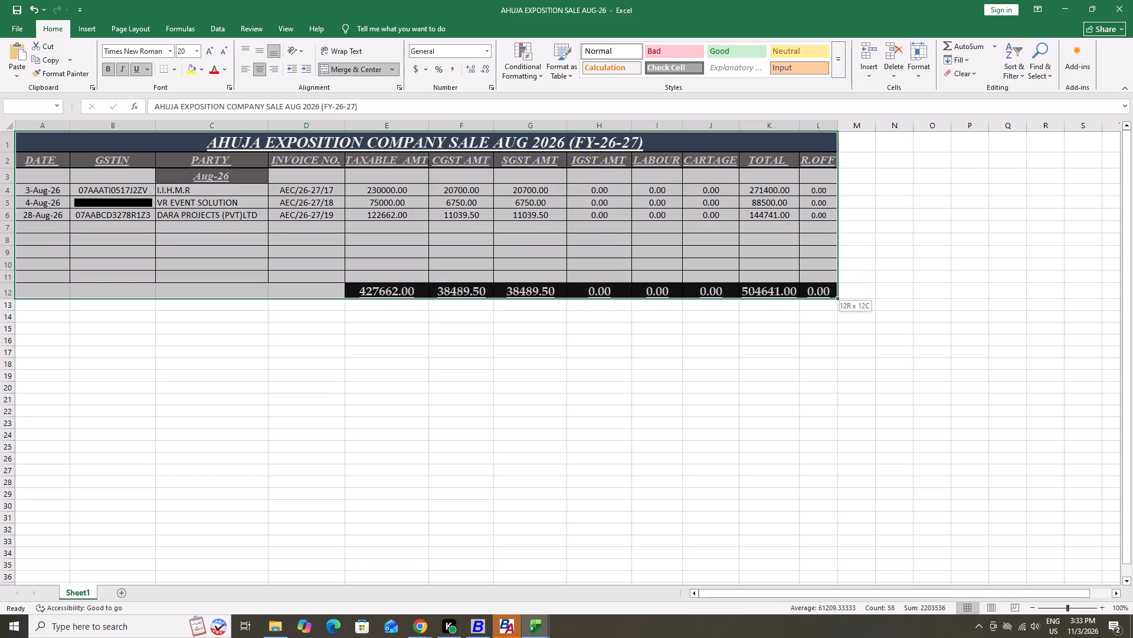
pyautogui.press('Escape')
pyautogui.press('Up')
pyautogui.press('Up')
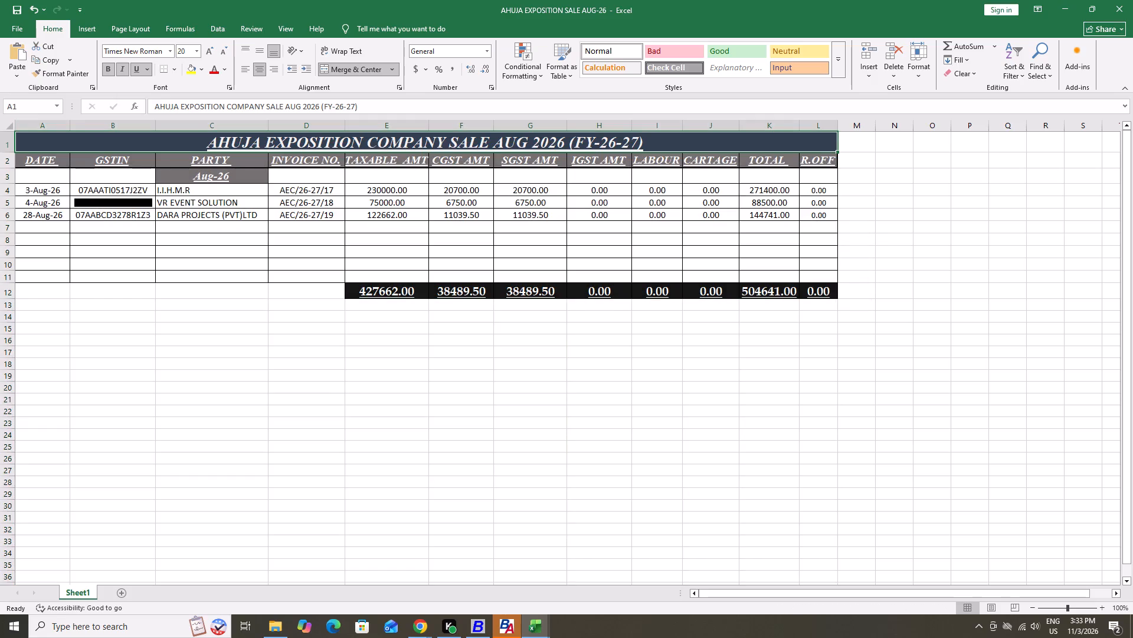
# Switch to the SUNDRY DEBTORS, SALE workbook showing the Q EVENTS PVT. LTD. ledger.
pyautogui.hotkey('alt', 'Tab')
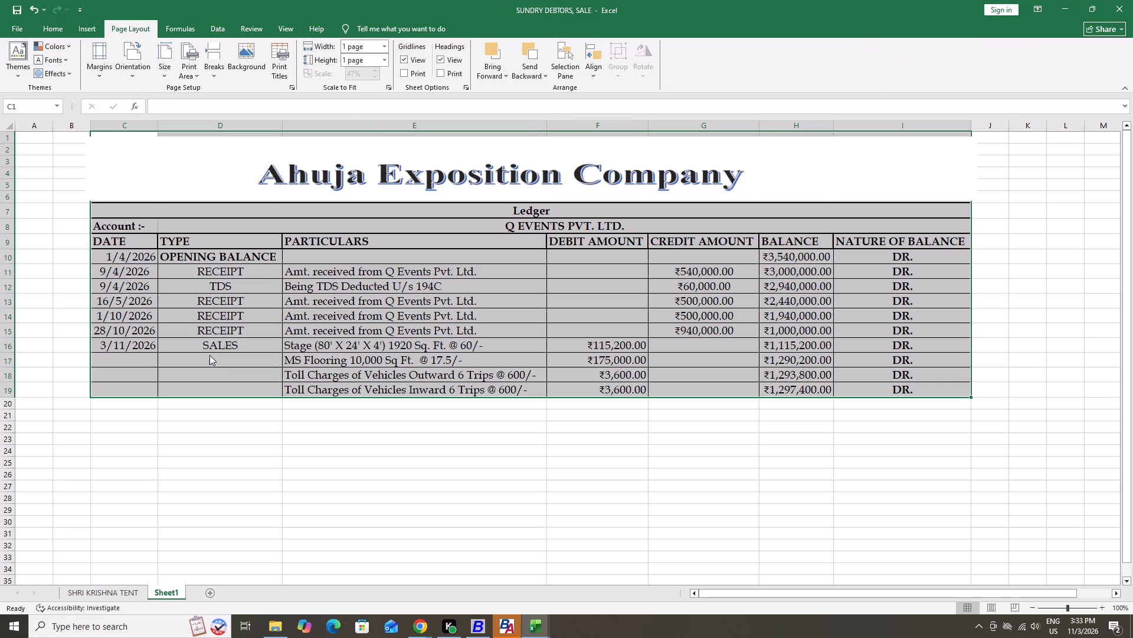
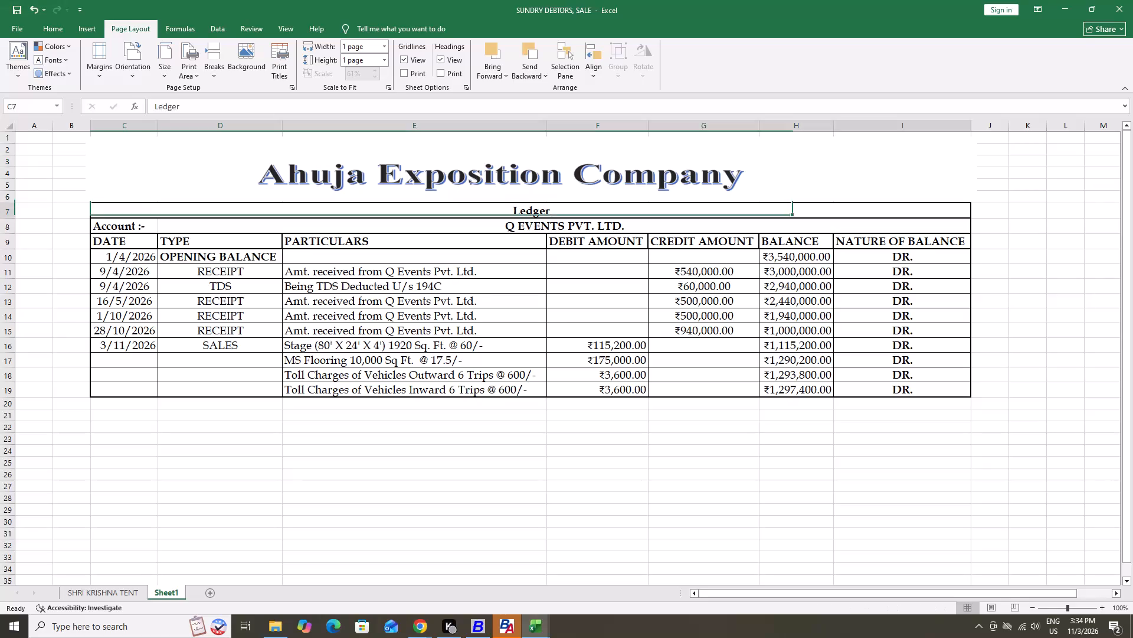
# Clear the contents of the Q EVENTS ledger rows from the 1/4/2026 opening balance through the 28/10/2026 receipt, from DATE to NATURE OF BALANCE.
pyautogui.press('Down')
pyautogui.press('Down')
pyautogui.press('Down')
pyautogui.press('Down')
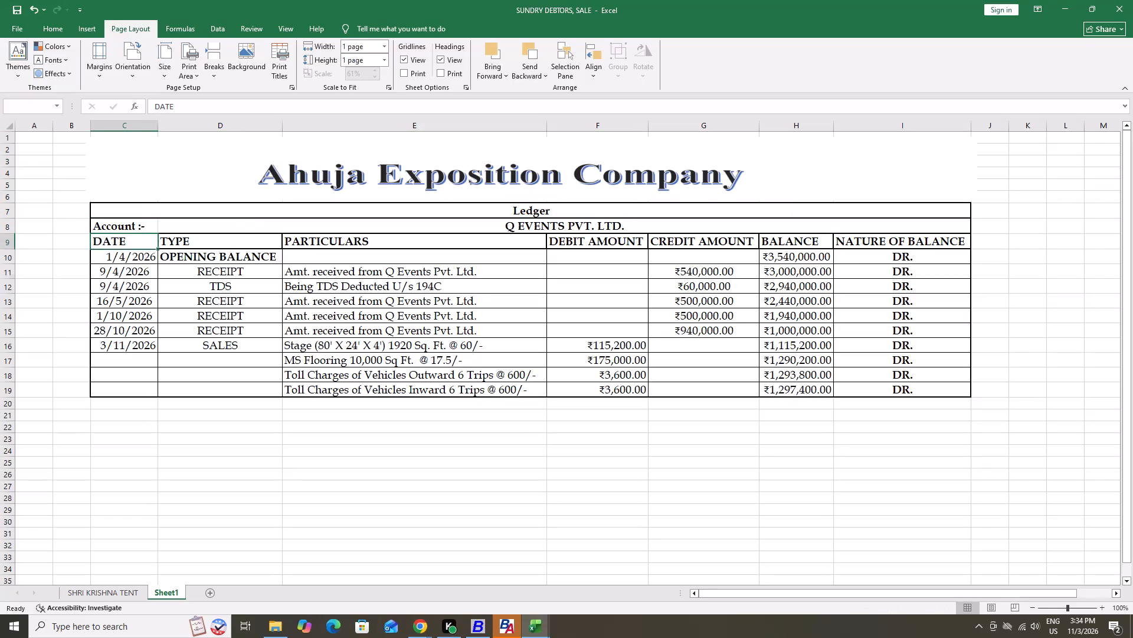
pyautogui.press('Down')
pyautogui.press('Down')
pyautogui.press('Up')
pyautogui.press('Up')
pyautogui.press('Up')
pyautogui.press('Up')
pyautogui.press('Down')
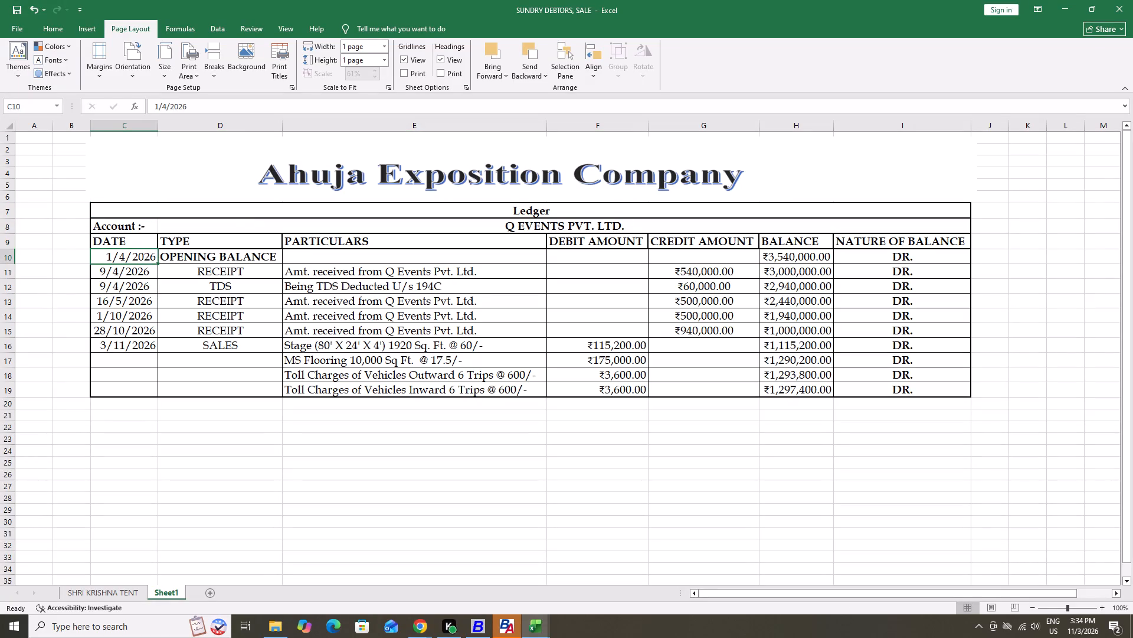
pyautogui.hotkey('shift', 'Right')
pyautogui.hotkey('shift', 'Right')
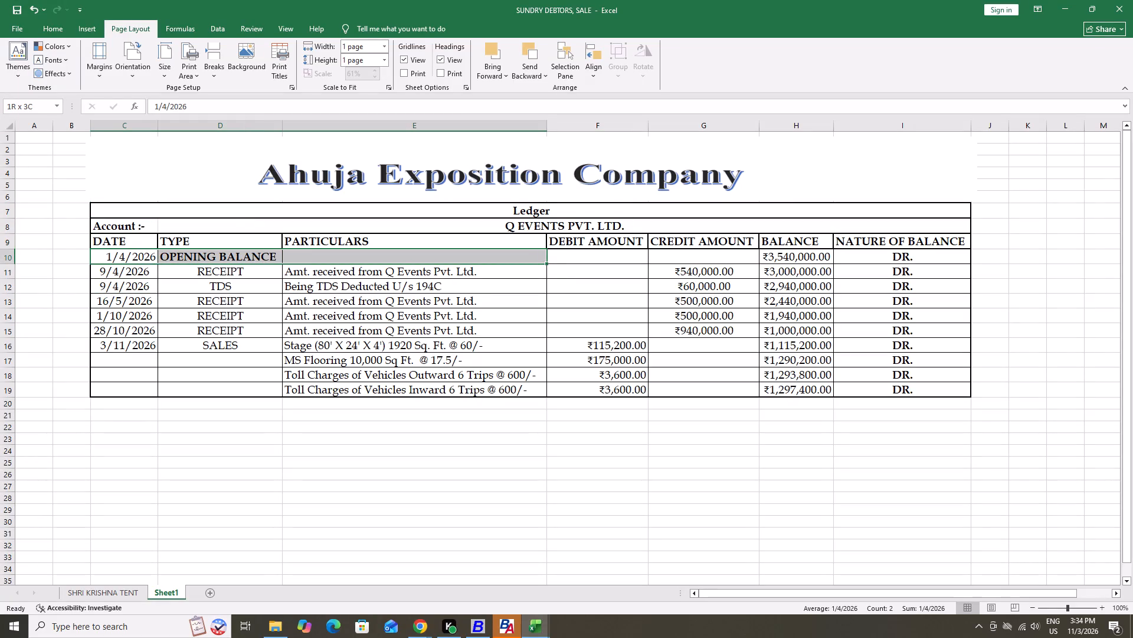
pyautogui.hotkey('shift', 'Down')
pyautogui.hotkey('shift', 'Down')
pyautogui.hotkey('shift', 'Down')
pyautogui.hotkey('shift', 'Down')
pyautogui.hotkey('shift', 'Down')
pyautogui.hotkey('shift', 'Down')
pyautogui.hotkey('shift', 'Up')
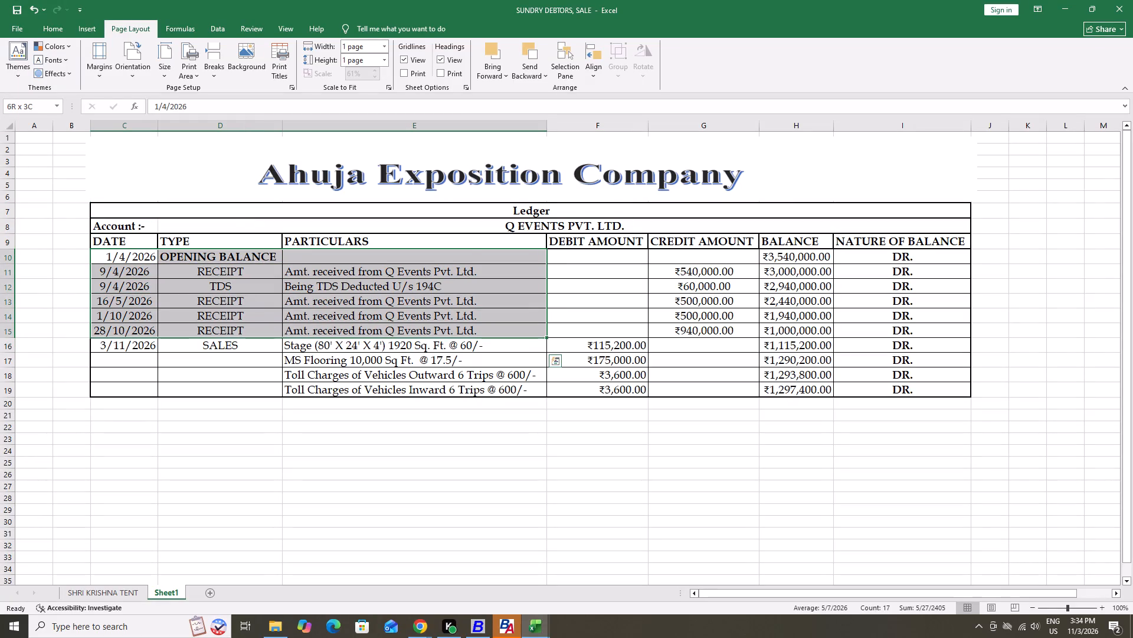
pyautogui.hotkey('shift', 'Right')
pyautogui.hotkey('shift', 'Right')
pyautogui.hotkey('shift', 'Right')
pyautogui.hotkey('shift', 'Right')
pyautogui.hotkey('shift', 'Right')
pyautogui.hotkey('shift', 'Right')
pyautogui.hotkey('shift', 'Right')
pyautogui.hotkey('shift', 'Right')
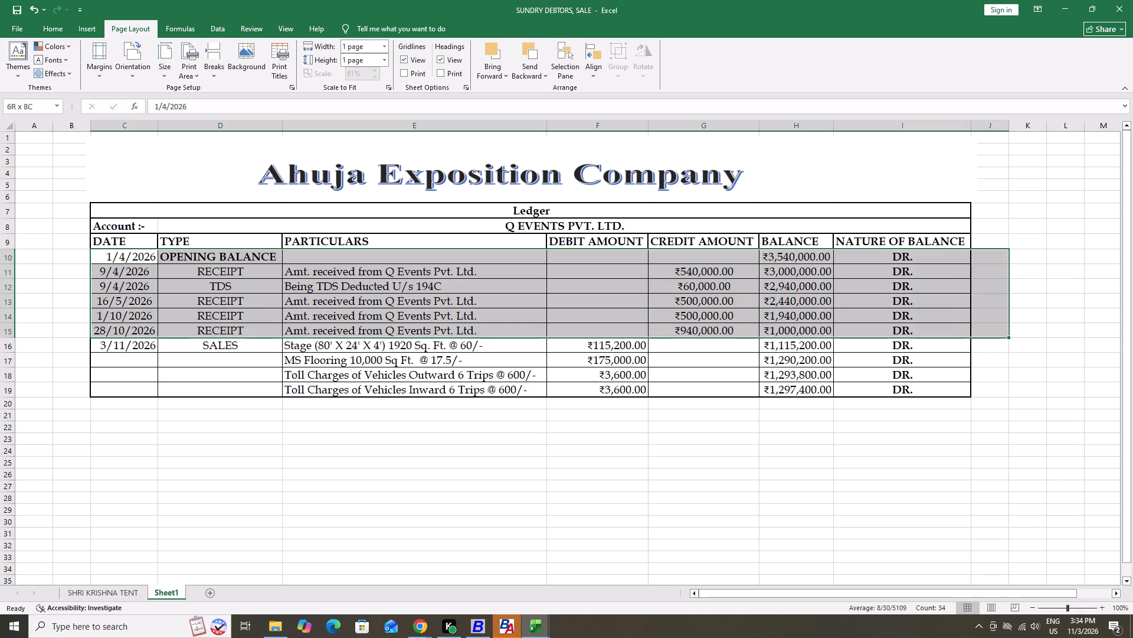
pyautogui.hotkey('shift', 'Left')
pyautogui.press('Delete')
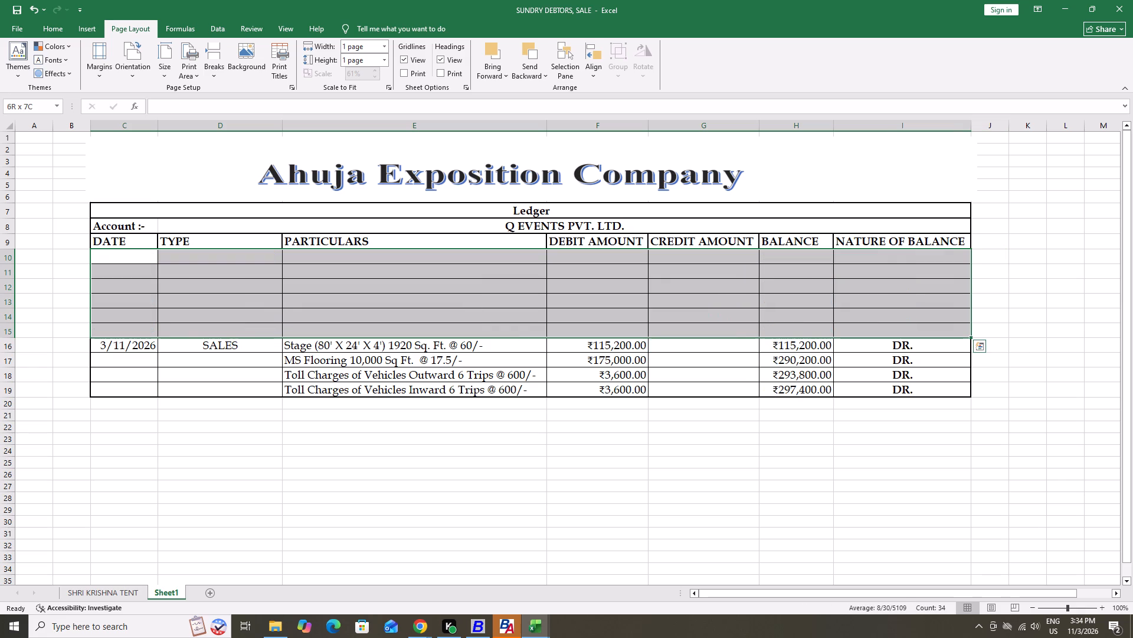
# Move the four-row 3/11/2026 SALES block, from DATE to NATURE OF BALANCE, up to row 10 directly beneath the column headings.
pyautogui.press('Down')
pyautogui.press('Down')
pyautogui.press('Down')
pyautogui.press('Down')
pyautogui.press('Down')
pyautogui.press('Down')
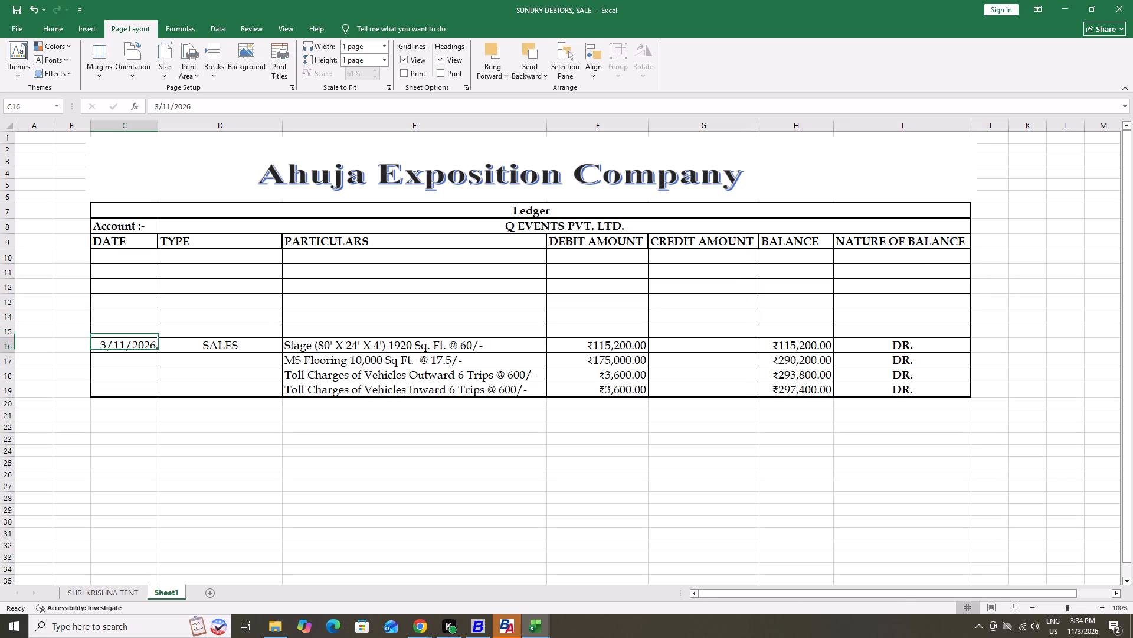
pyautogui.hotkey('shift', 'Down')
pyautogui.hotkey('shift', 'Down')
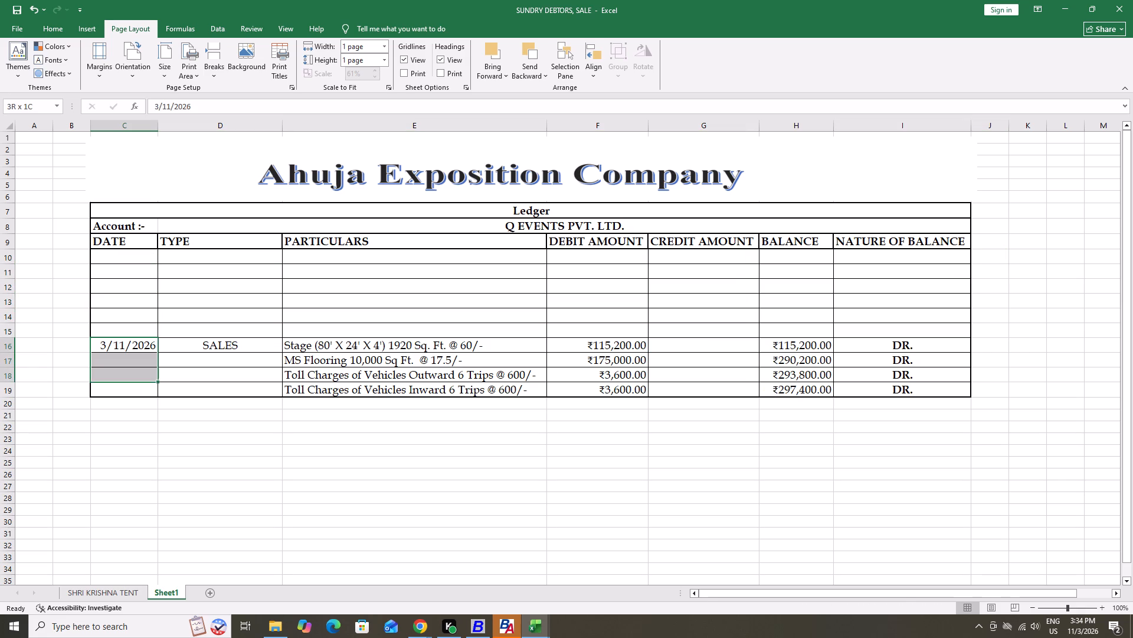
pyautogui.hotkey('shift', 'Down')
pyautogui.hotkey('shift', 'Right')
pyautogui.hotkey('shift', 'Right')
pyautogui.hotkey('shift', 'Right')
pyautogui.hotkey('shift', 'Right')
pyautogui.hotkey('shift', 'Right')
pyautogui.hotkey('shift', 'Right')
pyautogui.hotkey('shift', 'Right')
pyautogui.hotkey('shift', 'Right')
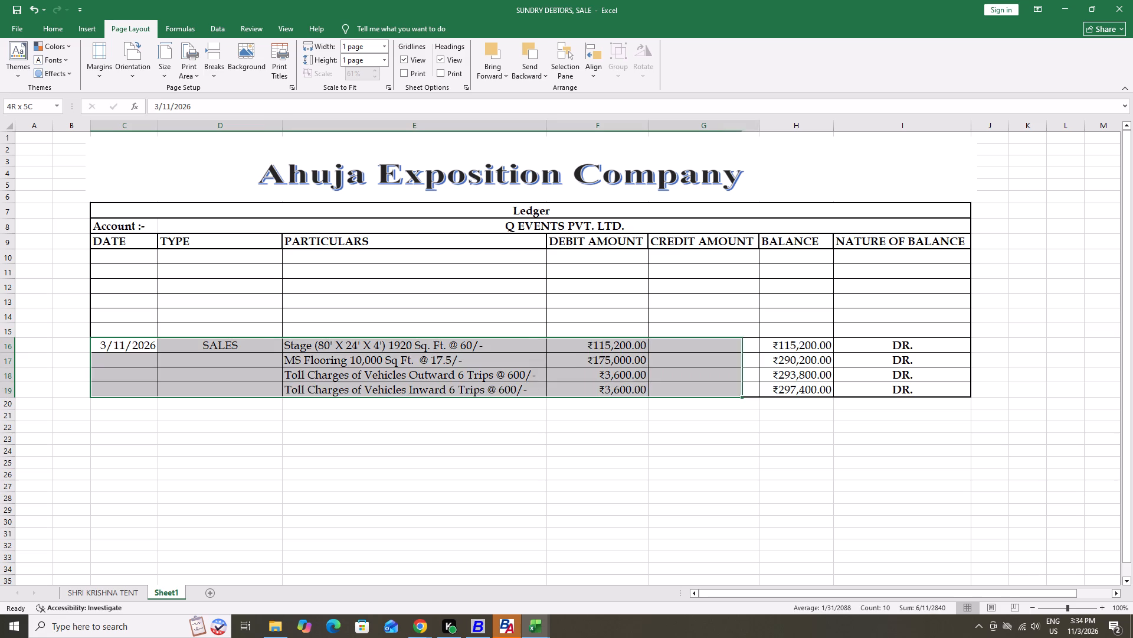
pyautogui.hotkey('shift', 'Right')
pyautogui.hotkey('shift', 'Right')
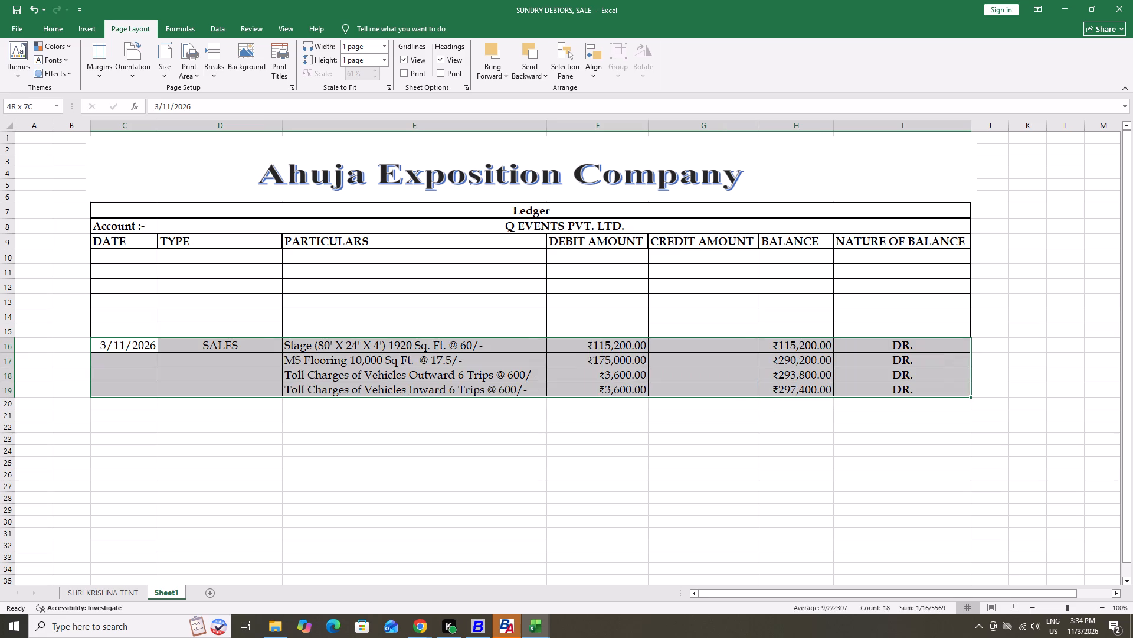
pyautogui.hotkey('ctrl', 'x')
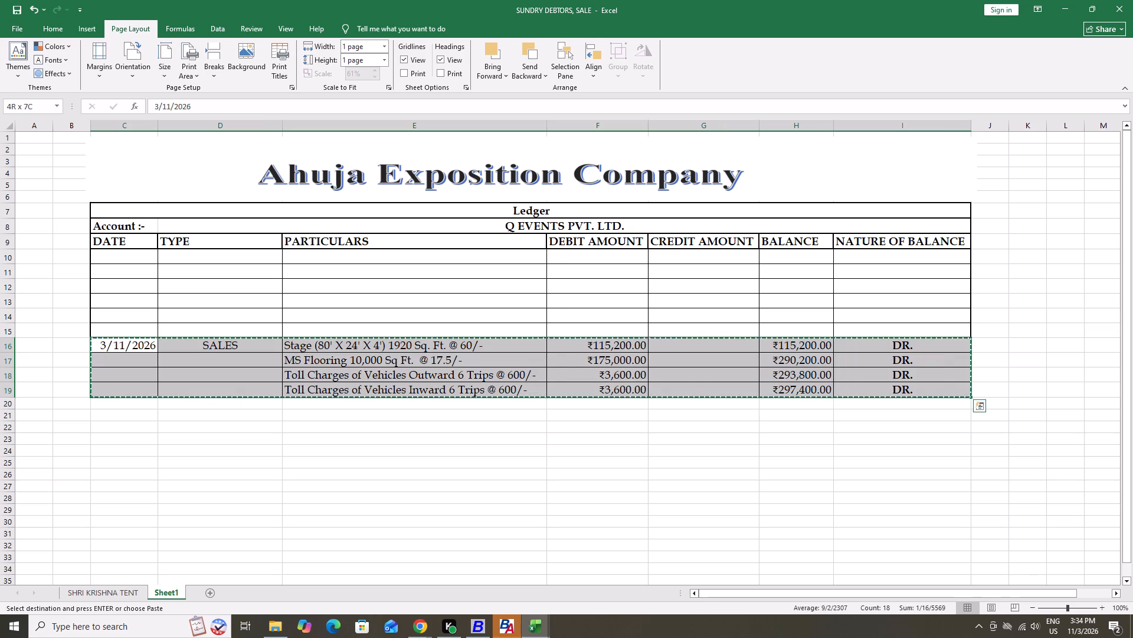
pyautogui.press('Up')
pyautogui.press('Up')
pyautogui.press('Up')
pyautogui.press('Up')
pyautogui.press('Up')
pyautogui.press('Up')
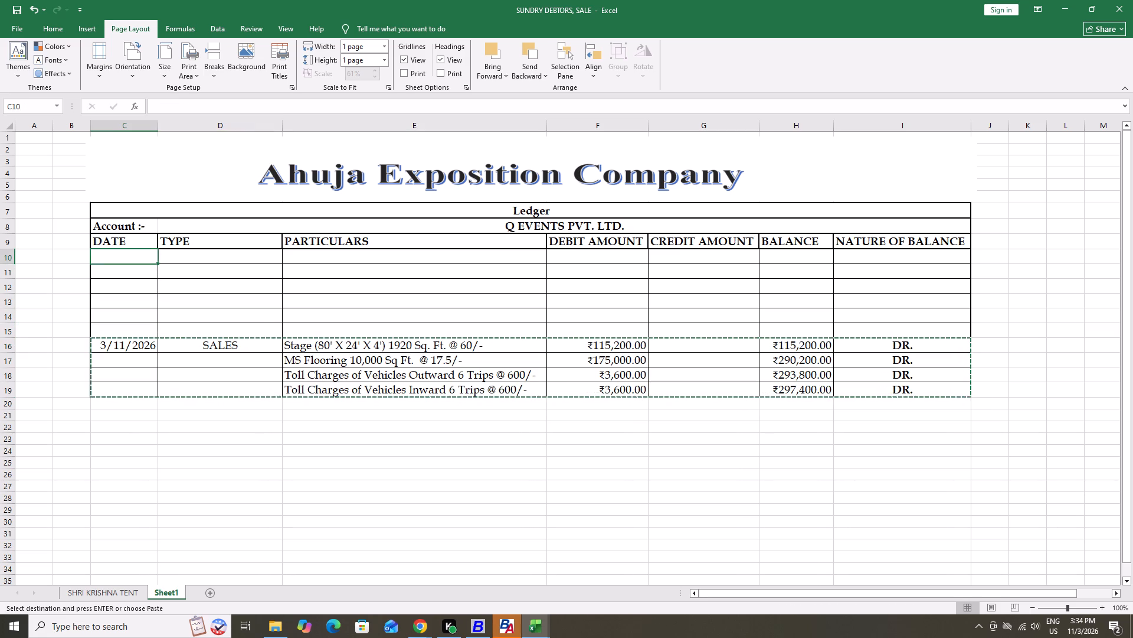
pyautogui.hotkey('ctrl', 'v')
# Examine the moved sales rows, the leftover empty rows beneath them, and the running formulas in the BALANCE column.
pyautogui.press('Down')
pyautogui.press('Down')
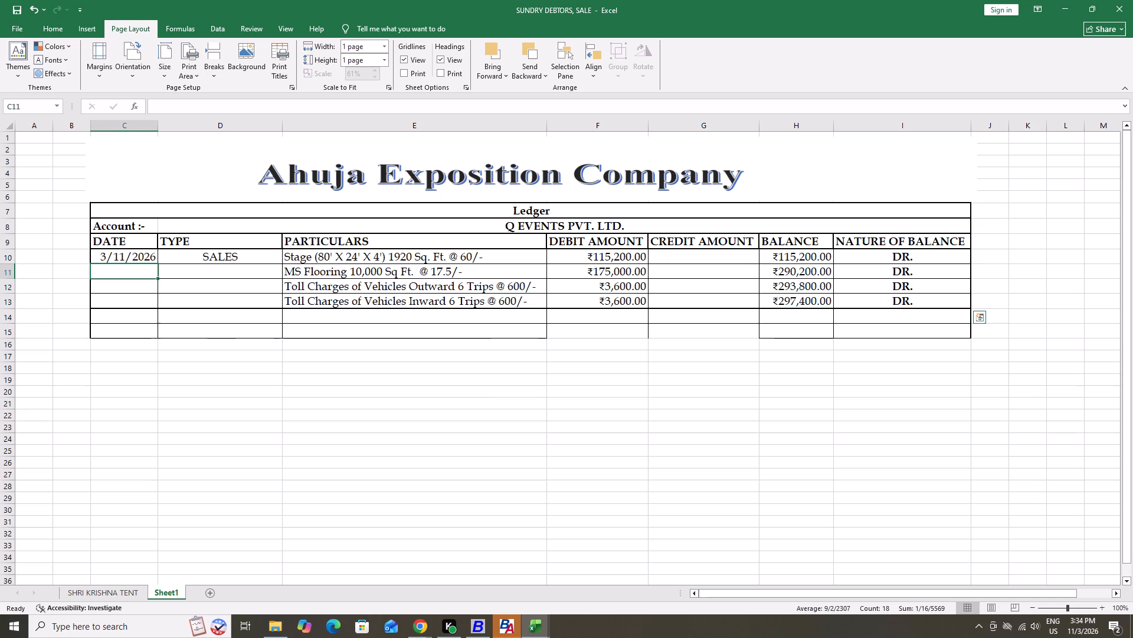
pyautogui.press('Down')
pyautogui.press('Down')
pyautogui.press('Down')
pyautogui.press('Down')
pyautogui.press('Up')
pyautogui.press('Up')
pyautogui.press('Down')
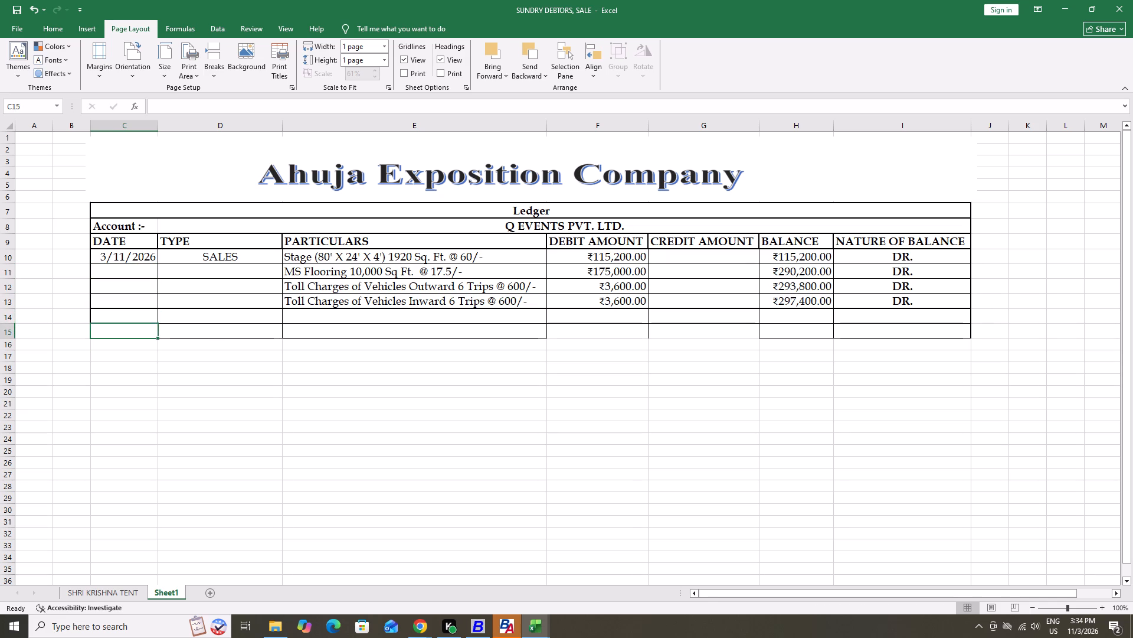
pyautogui.press('Up')
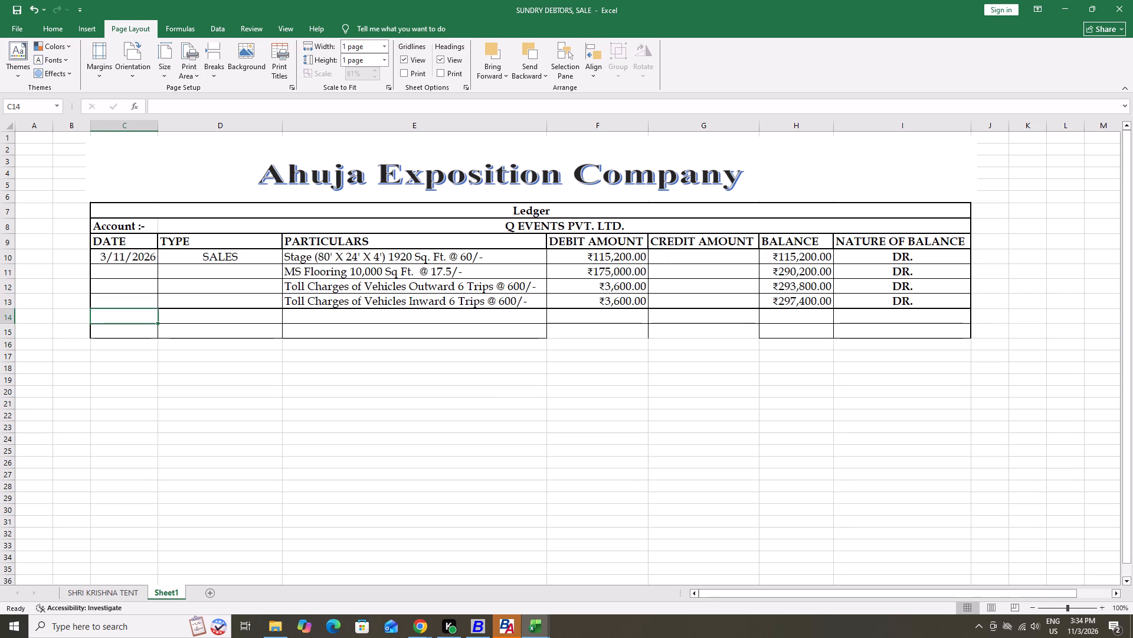
pyautogui.press('Up')
pyautogui.press('Right')
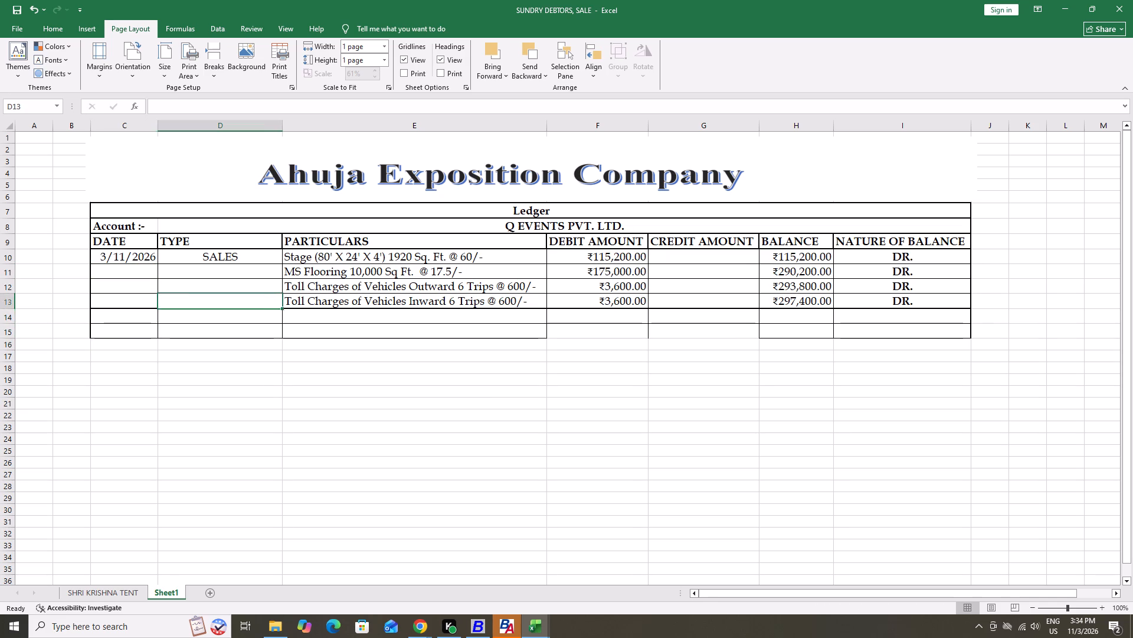
pyautogui.press('Up')
pyautogui.press('Up')
pyautogui.press('Right')
pyautogui.press('Up')
pyautogui.press('Right')
pyautogui.press('Right')
pyautogui.press('Right')
pyautogui.press('Right')
pyautogui.press('Down')
pyautogui.press('Left')
pyautogui.press('Down')
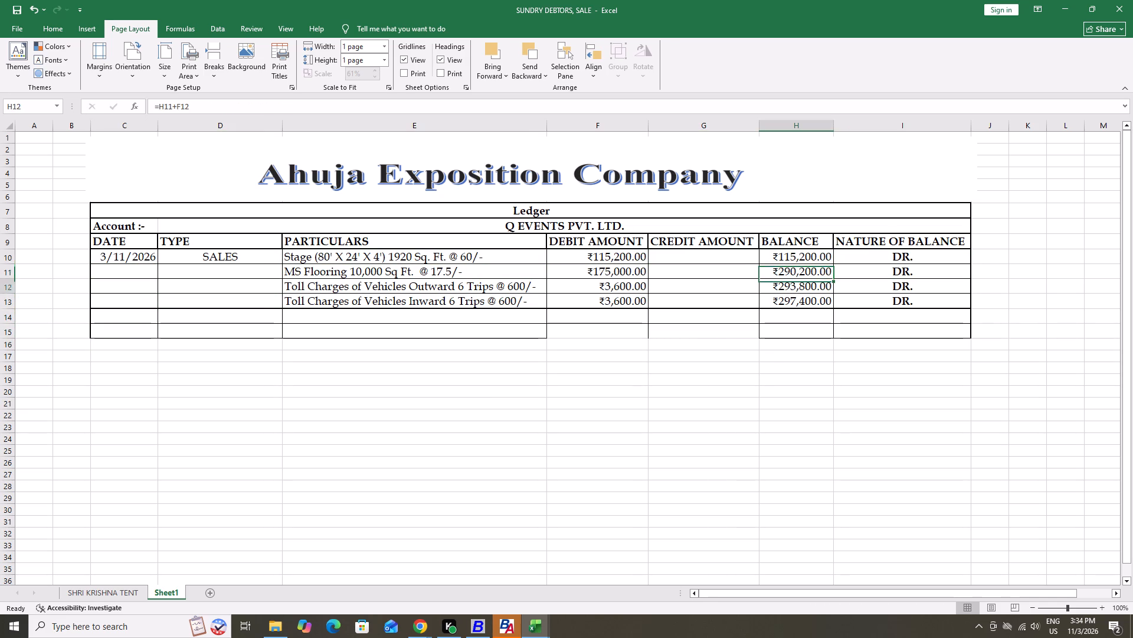
pyautogui.press('Down')
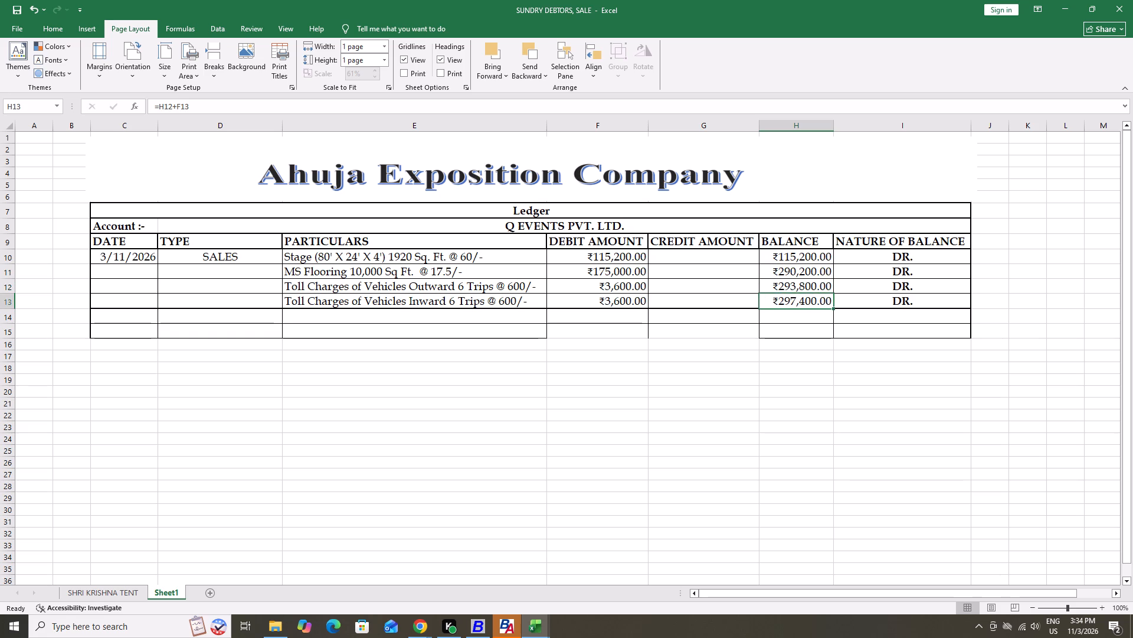
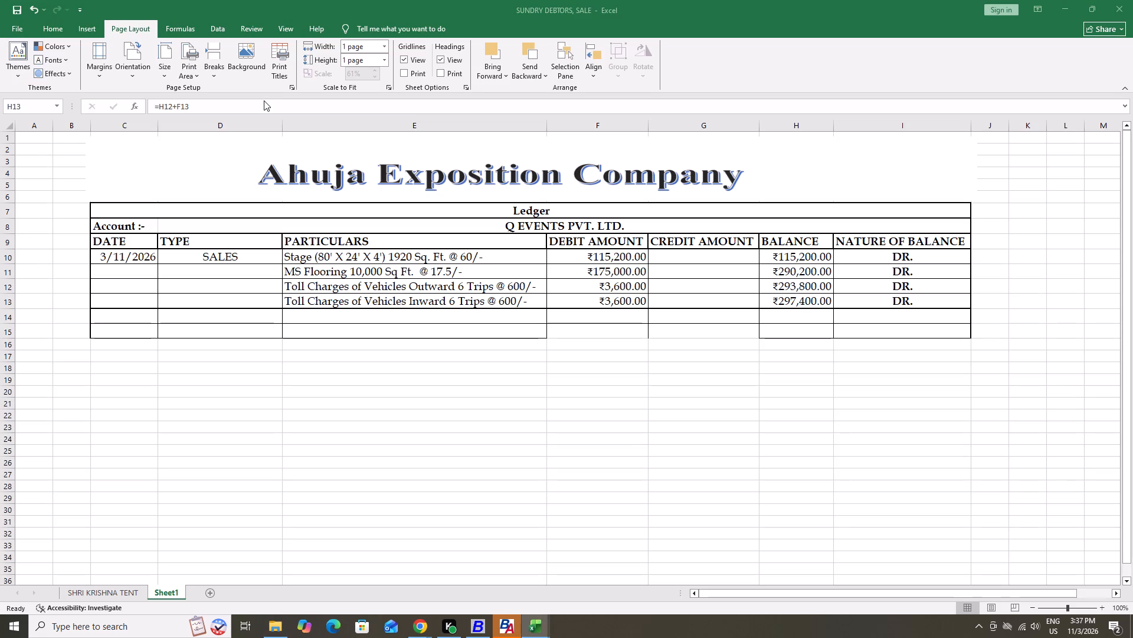
# Remove all borders from the two empty ledger rows 14 and 15, from DATE to NATURE OF BALANCE.
pyautogui.press('Down')
pyautogui.press('Down')
pyautogui.press('Left')
pyautogui.press('Left')
pyautogui.press('Left')
pyautogui.press('Left')
pyautogui.press('Left')
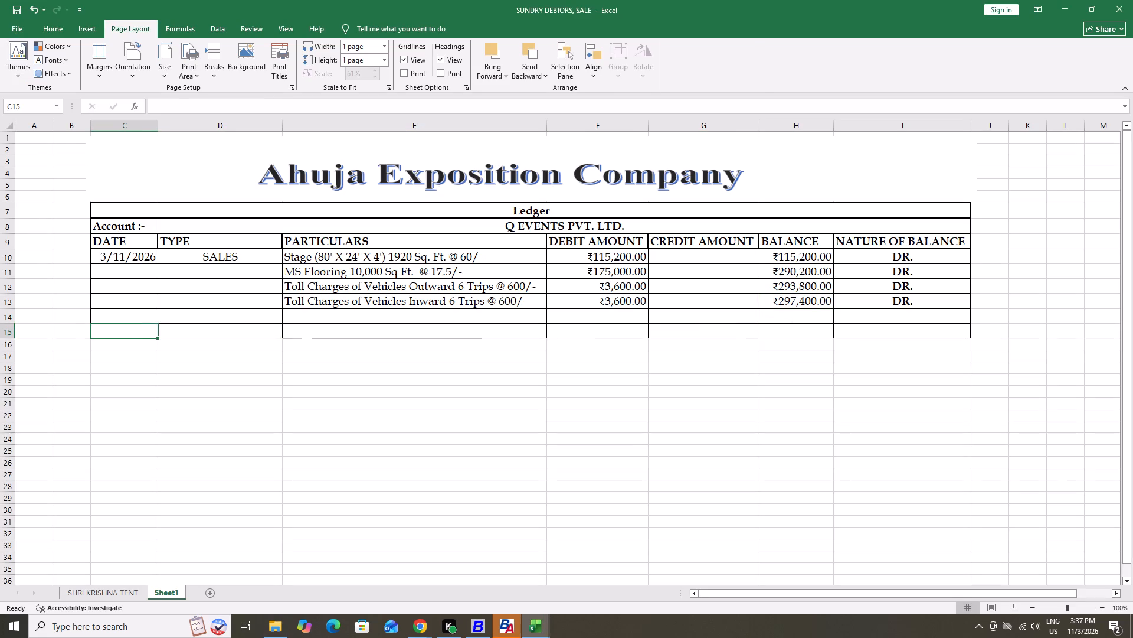
pyautogui.press('Up')
pyautogui.hotkey('shift', 'Right')
pyautogui.hotkey('shift', 'Right')
pyautogui.hotkey('shift', 'Right')
pyautogui.hotkey('shift', 'Right')
pyautogui.hotkey('shift', 'Right')
pyautogui.hotkey('shift', 'Right')
pyautogui.hotkey('shift', 'Down')
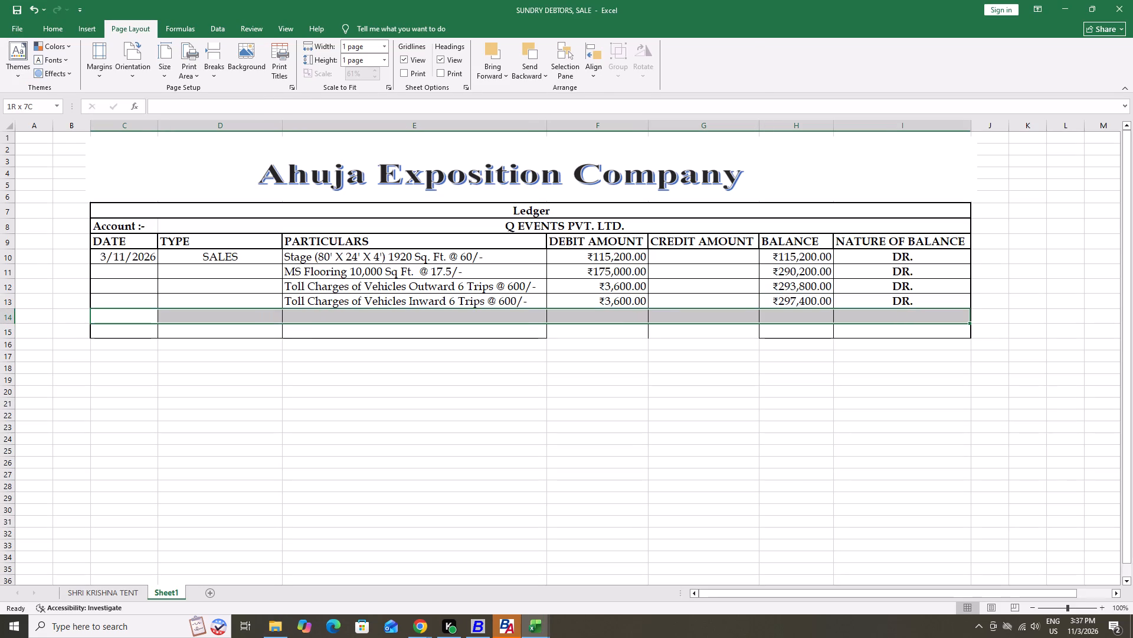
pyautogui.write('hbn')
# Select the last ledger row, the inward vehicle toll charges entry, from DATE to NATURE OF BALANCE.
pyautogui.press('Right')
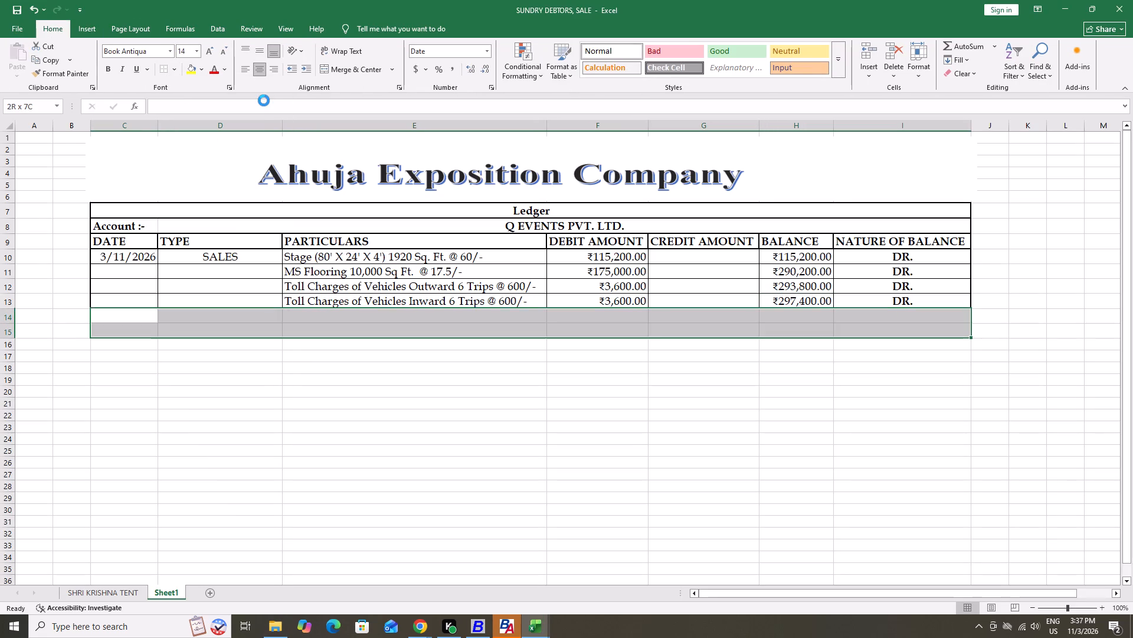
pyautogui.press('Right')
pyautogui.press('Up')
pyautogui.press('Left')
pyautogui.hotkey('ctrl', 'Left')
pyautogui.press('Right')
pyautogui.press('Right')
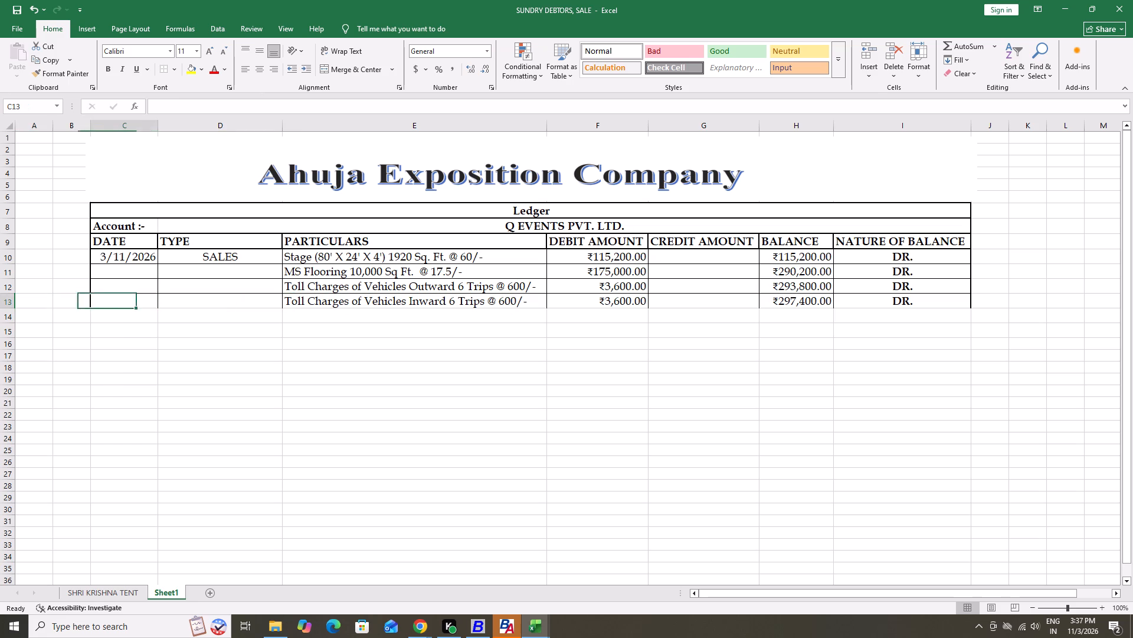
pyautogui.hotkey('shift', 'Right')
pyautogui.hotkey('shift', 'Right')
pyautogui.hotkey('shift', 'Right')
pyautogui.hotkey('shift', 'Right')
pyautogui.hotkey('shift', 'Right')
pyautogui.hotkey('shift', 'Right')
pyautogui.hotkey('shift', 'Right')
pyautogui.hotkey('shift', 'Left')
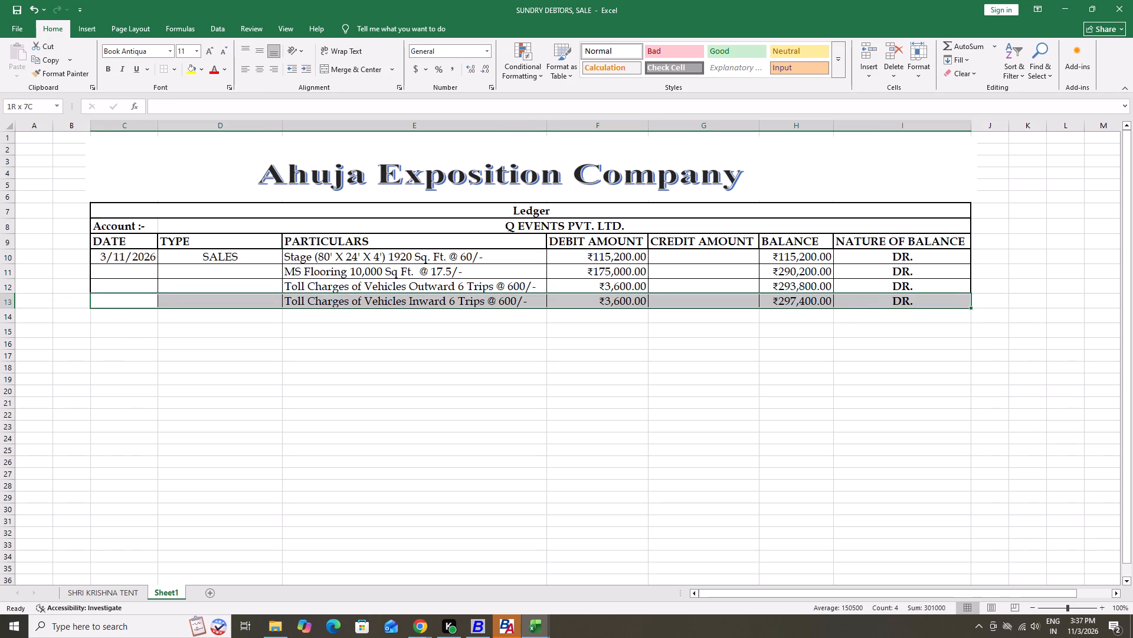
# Apply a thick bottom border to the inward vehicle toll charges row, from DATE to NATURE OF BALANCE.
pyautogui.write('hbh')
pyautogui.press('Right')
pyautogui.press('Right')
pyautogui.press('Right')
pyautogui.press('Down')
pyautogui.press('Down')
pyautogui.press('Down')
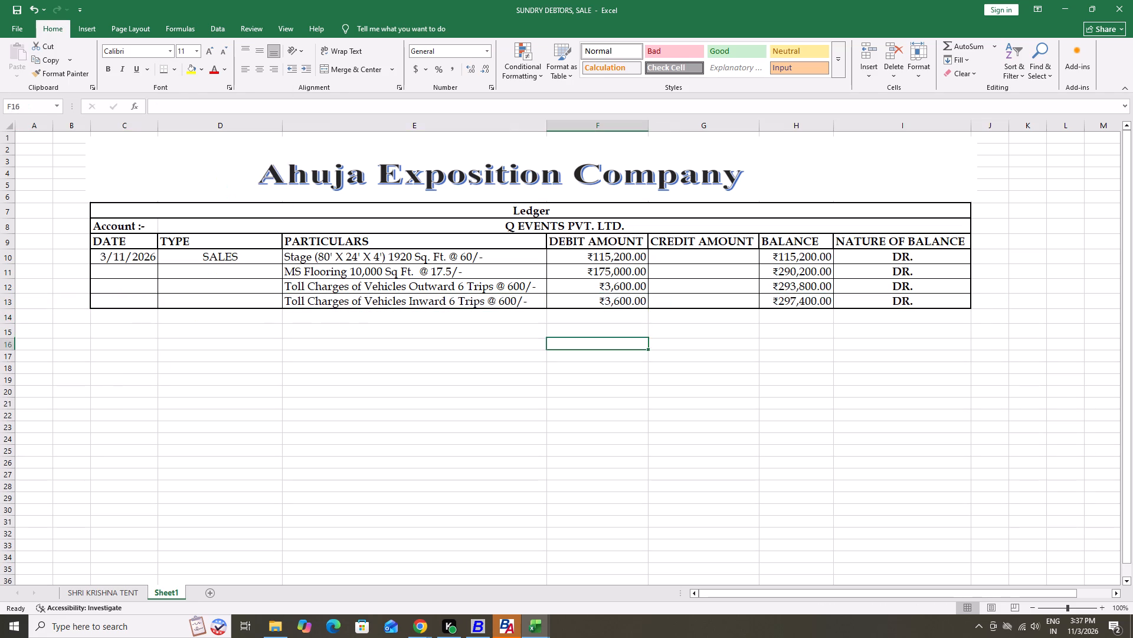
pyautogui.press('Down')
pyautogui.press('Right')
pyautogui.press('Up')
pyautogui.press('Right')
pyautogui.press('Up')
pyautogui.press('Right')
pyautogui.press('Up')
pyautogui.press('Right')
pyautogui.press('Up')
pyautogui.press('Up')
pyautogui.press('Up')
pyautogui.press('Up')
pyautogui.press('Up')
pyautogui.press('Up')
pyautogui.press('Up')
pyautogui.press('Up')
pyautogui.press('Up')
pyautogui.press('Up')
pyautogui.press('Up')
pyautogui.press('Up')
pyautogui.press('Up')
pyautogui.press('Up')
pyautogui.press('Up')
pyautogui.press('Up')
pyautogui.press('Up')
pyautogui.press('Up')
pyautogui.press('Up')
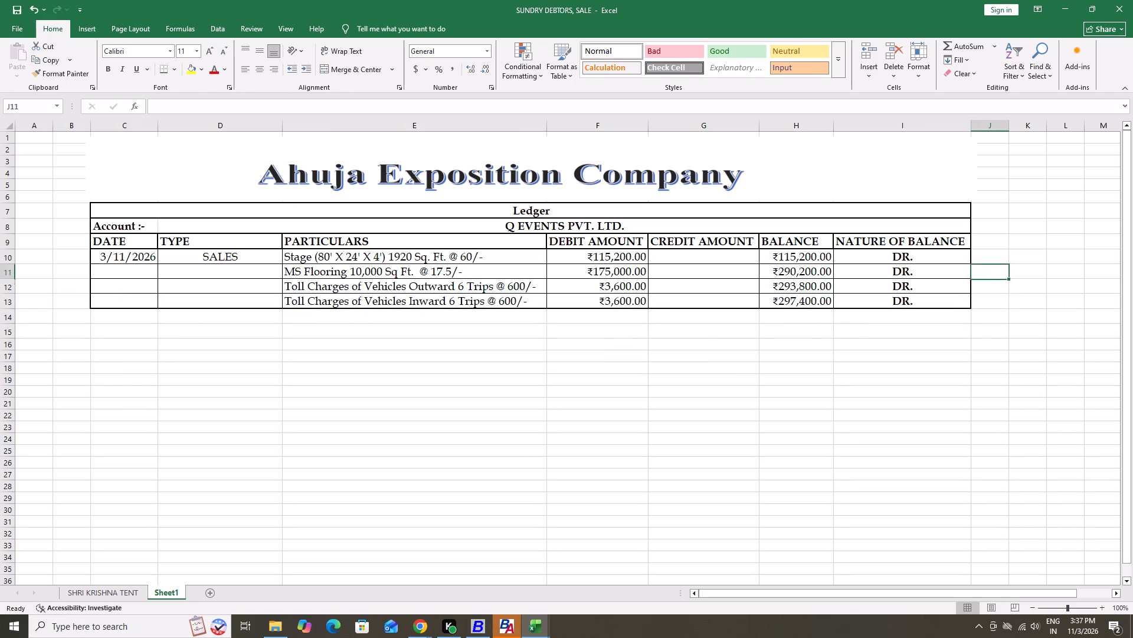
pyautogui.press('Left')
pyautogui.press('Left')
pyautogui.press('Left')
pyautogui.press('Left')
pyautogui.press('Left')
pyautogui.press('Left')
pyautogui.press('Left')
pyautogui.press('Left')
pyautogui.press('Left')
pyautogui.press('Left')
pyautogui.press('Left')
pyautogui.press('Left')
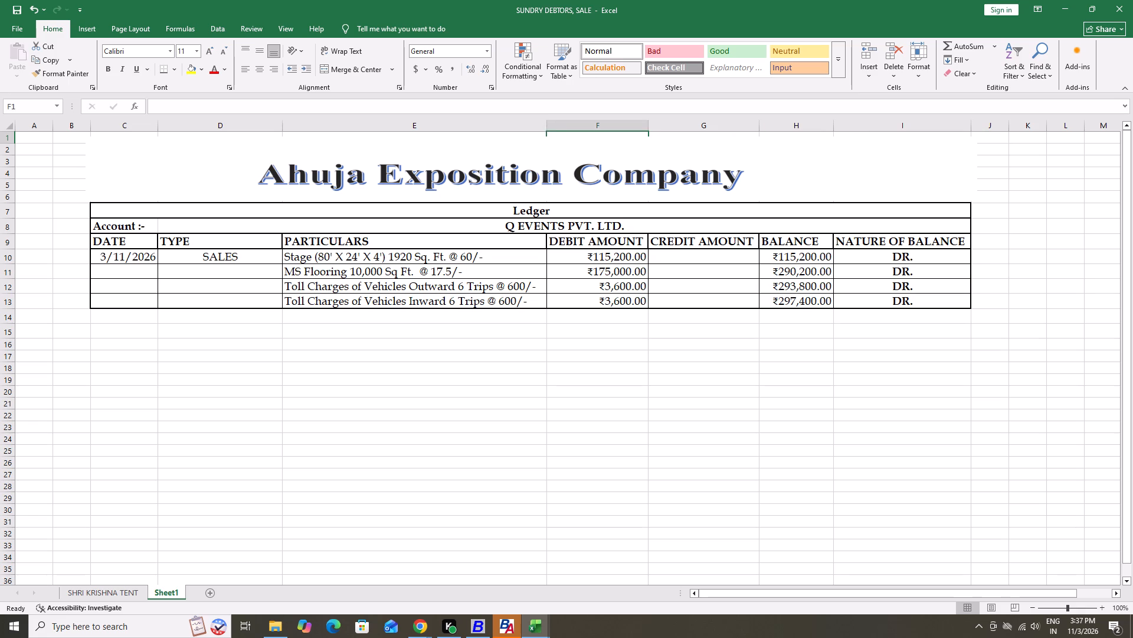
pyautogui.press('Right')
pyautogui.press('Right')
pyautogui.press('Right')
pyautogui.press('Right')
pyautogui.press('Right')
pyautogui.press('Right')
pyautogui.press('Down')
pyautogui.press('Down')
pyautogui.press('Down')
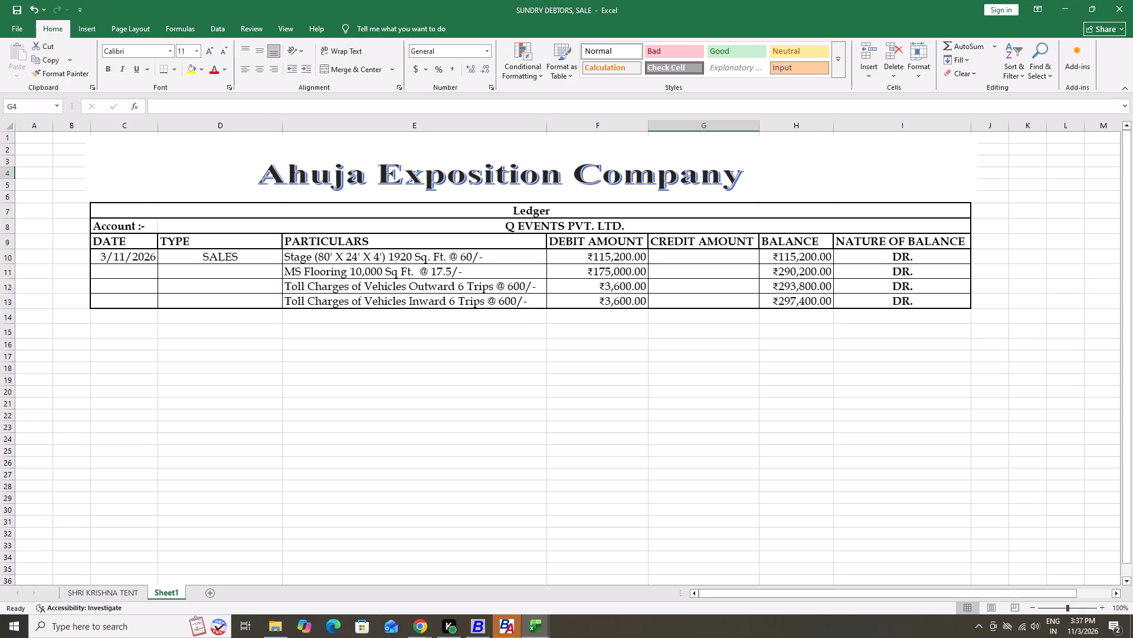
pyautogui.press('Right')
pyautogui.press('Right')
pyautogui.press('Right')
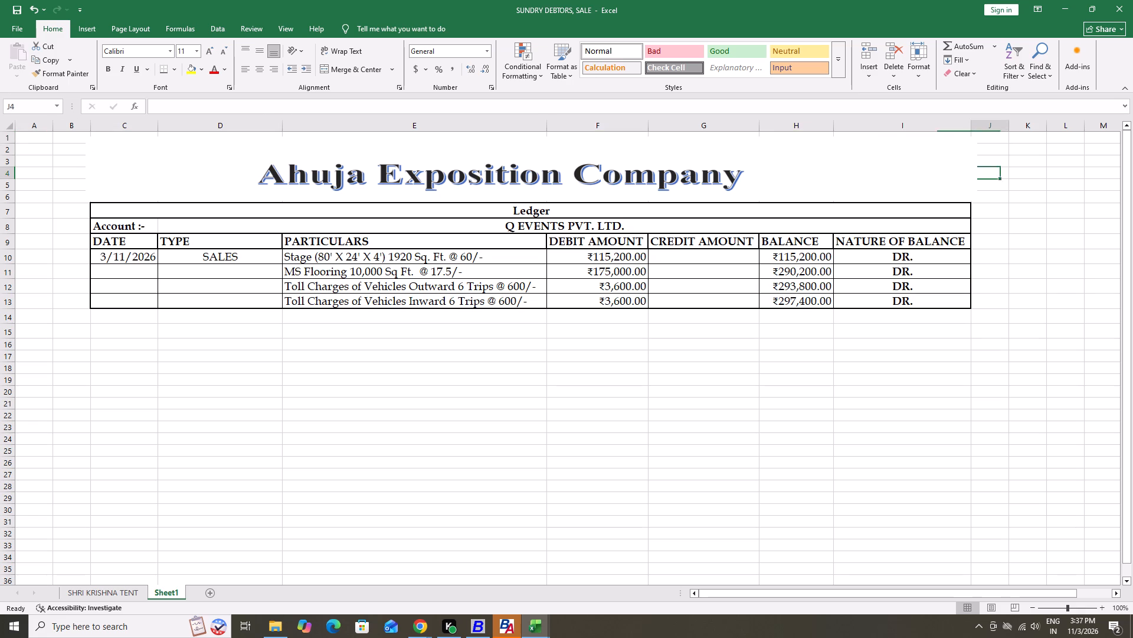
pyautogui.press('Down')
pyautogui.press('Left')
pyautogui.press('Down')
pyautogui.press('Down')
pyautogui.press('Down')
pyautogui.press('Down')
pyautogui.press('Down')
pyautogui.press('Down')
# Switch from the ledger workbook to the CASH SALE folder window.
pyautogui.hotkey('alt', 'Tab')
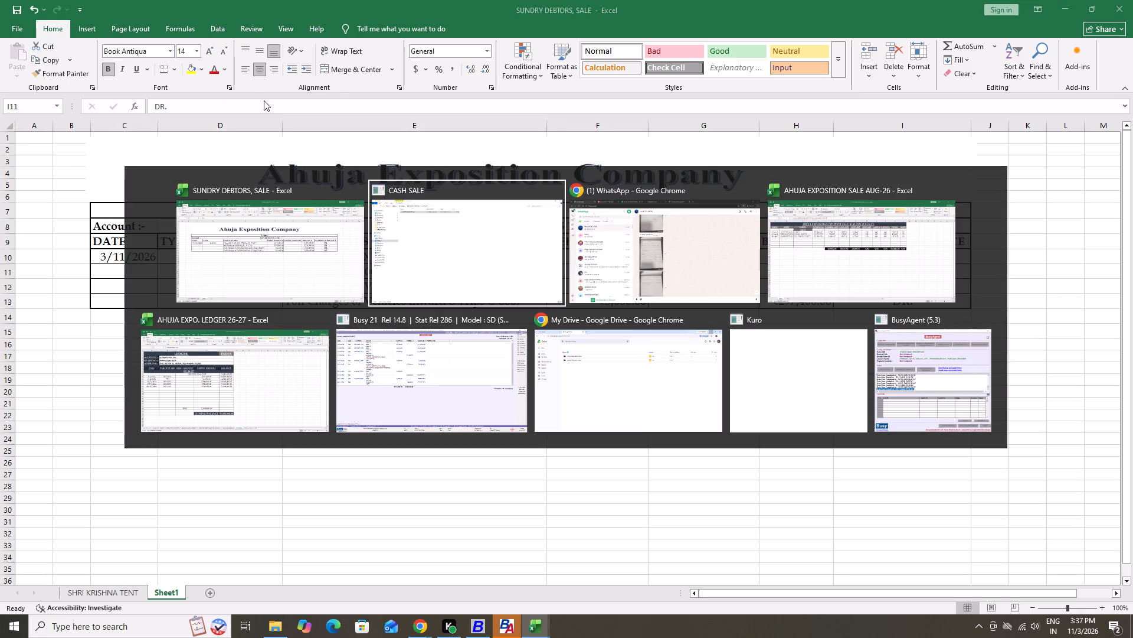
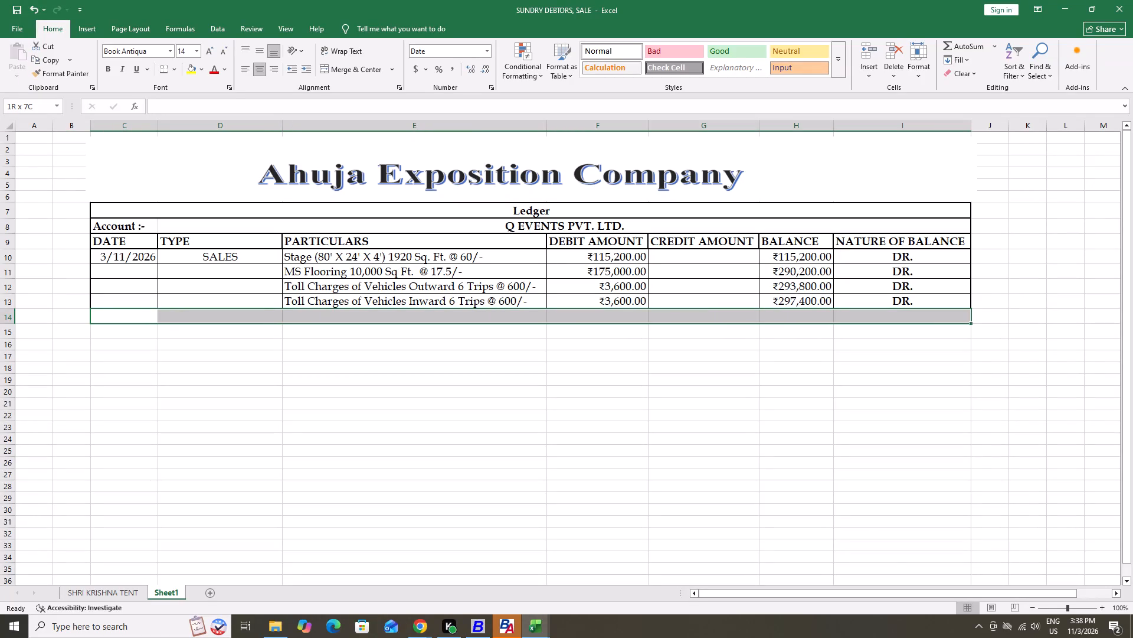
# Open the border options for the empty row 14 beneath the last ledger entry, from DATE to NATURE OF BALANCE.
pyautogui.hotkey('shift', 'Right')
pyautogui.hotkey('shift', 'Left')
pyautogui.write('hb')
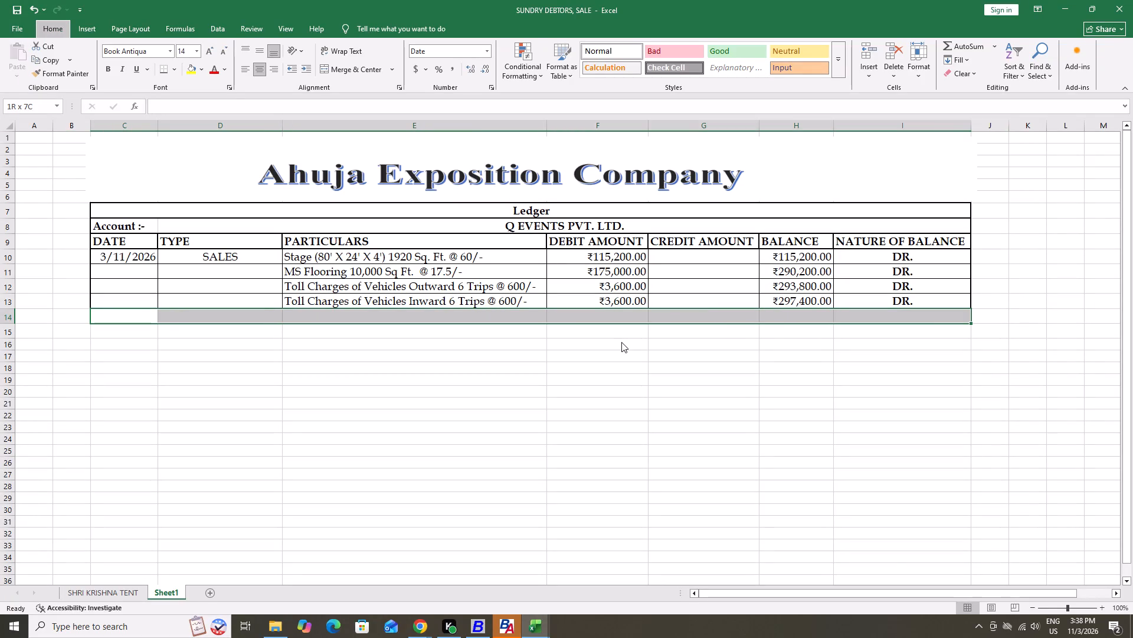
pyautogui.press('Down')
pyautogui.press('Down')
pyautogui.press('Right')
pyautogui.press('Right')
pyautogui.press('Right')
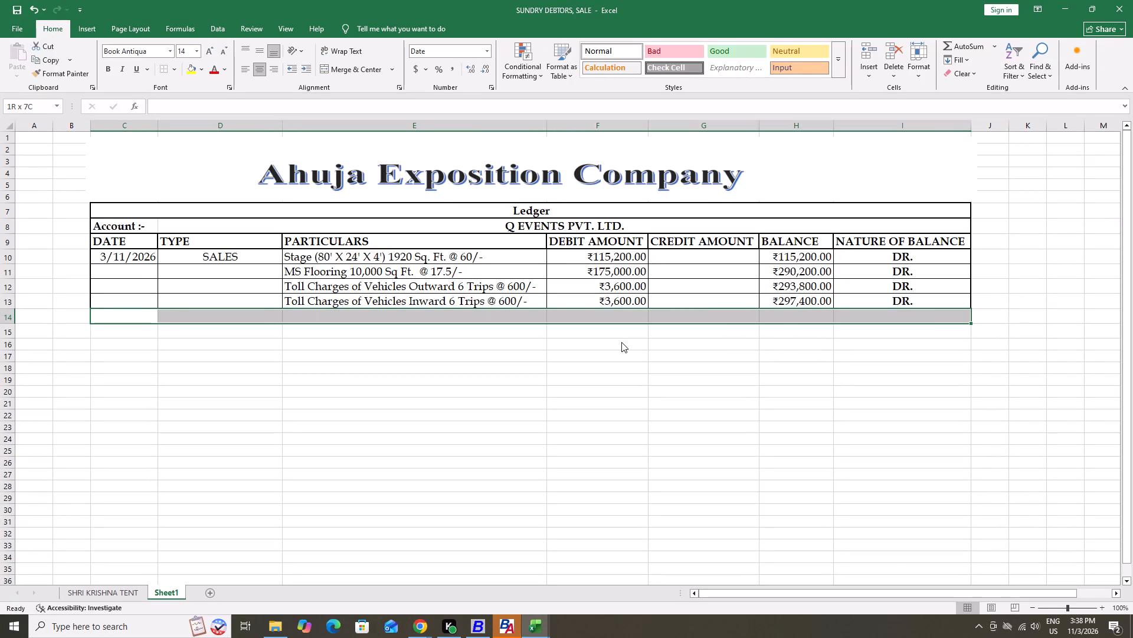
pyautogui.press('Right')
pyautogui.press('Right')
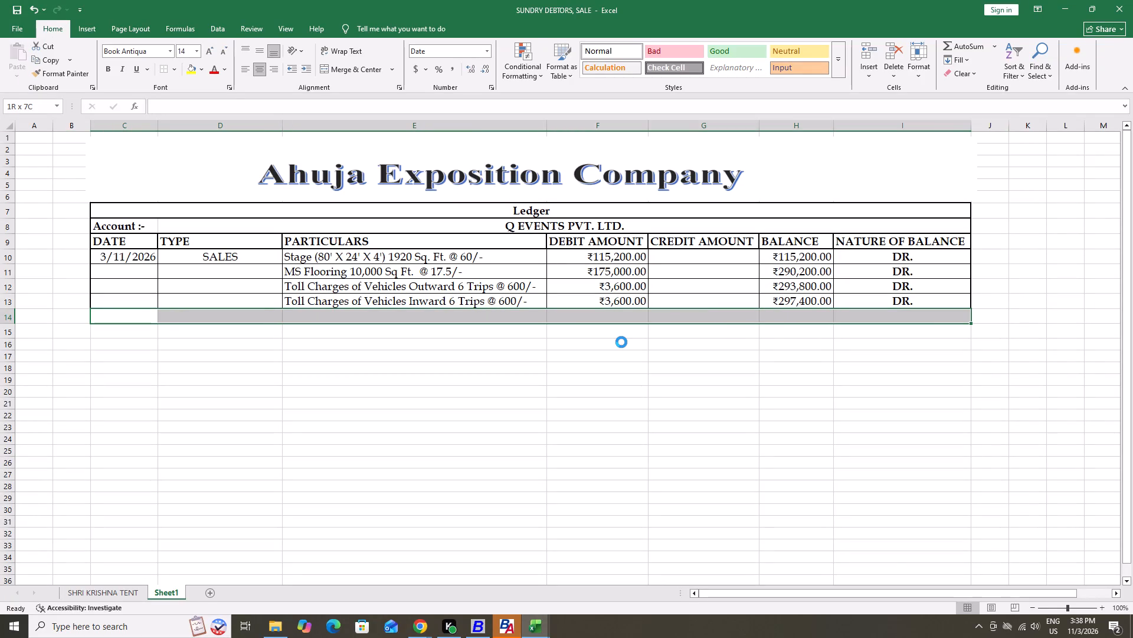